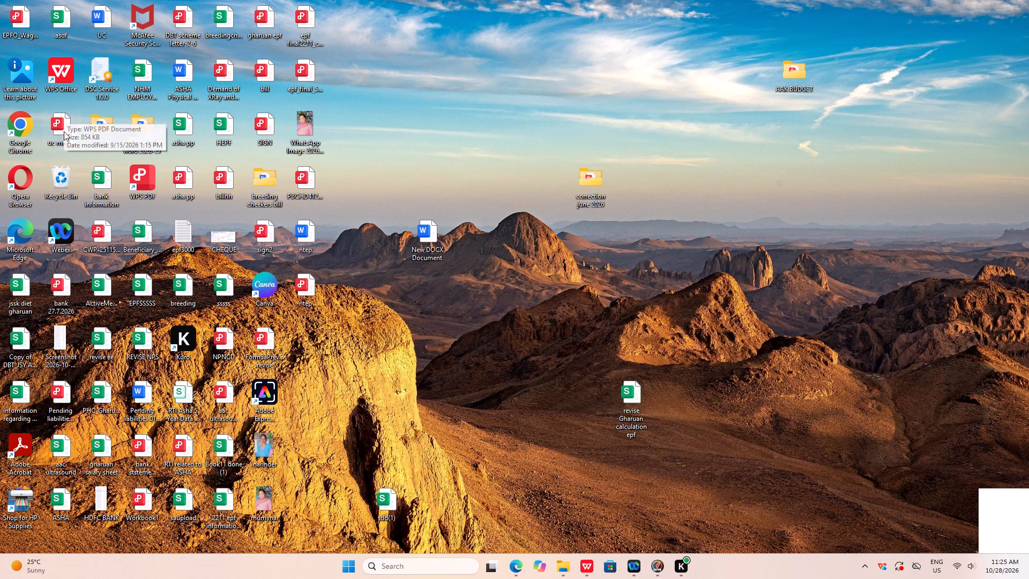
Open the SALARY 2026-27 workbook from the Drive F > Accounts Reports > AASalary folder on ACER DATA (D:).
{"action": "double_click", "coordinate": [65, 180]}
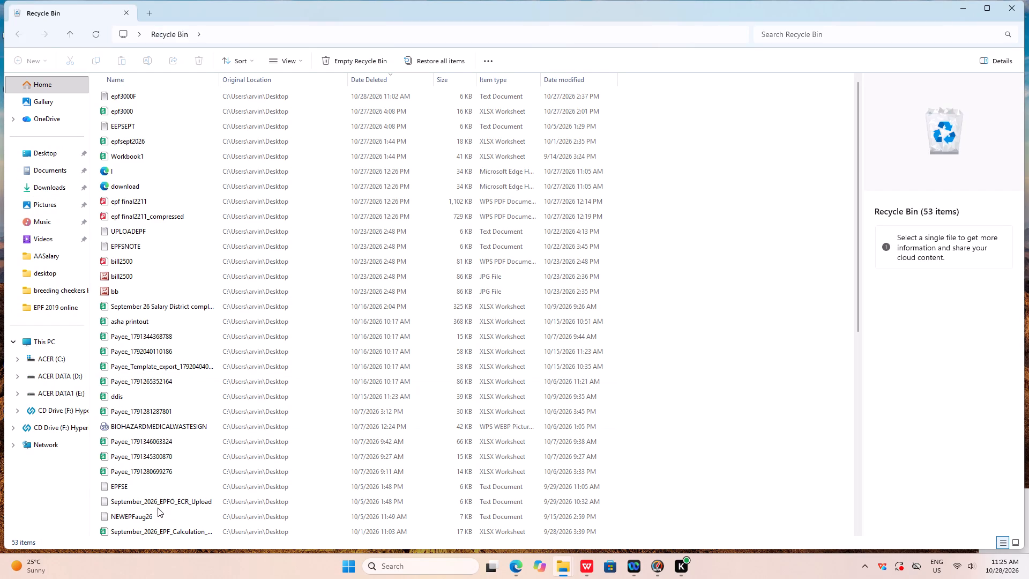
{"action": "left_click", "coordinate": [69, 376]}
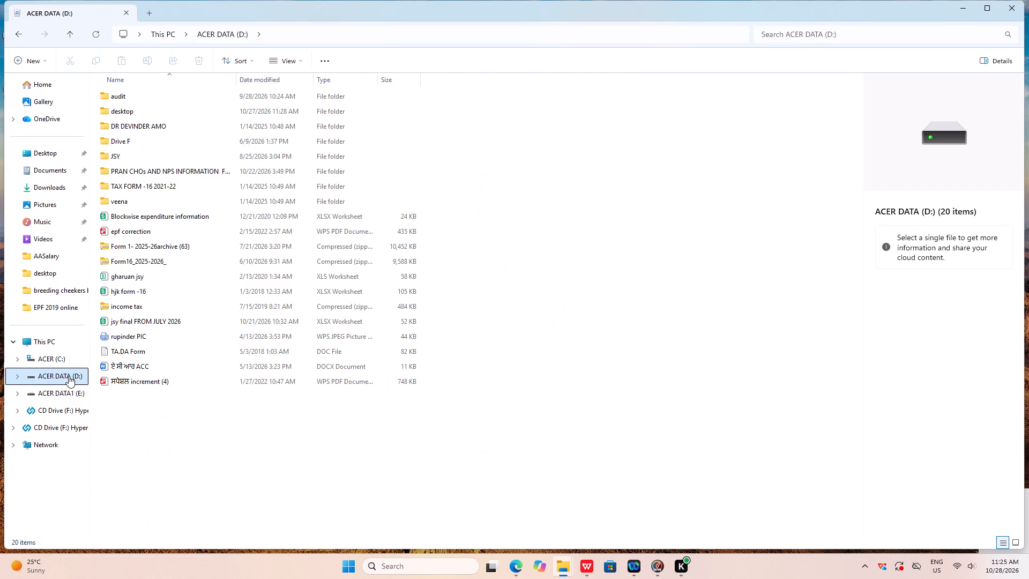
{"action": "double_click", "coordinate": [139, 138]}
{"action": "double_click", "coordinate": [144, 111]}
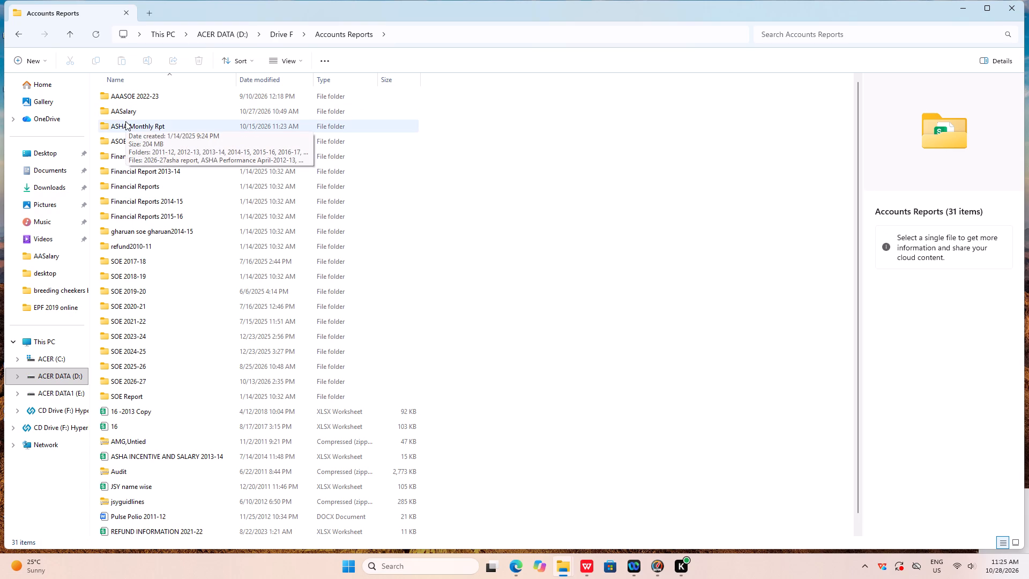
{"action": "double_click", "coordinate": [125, 108]}
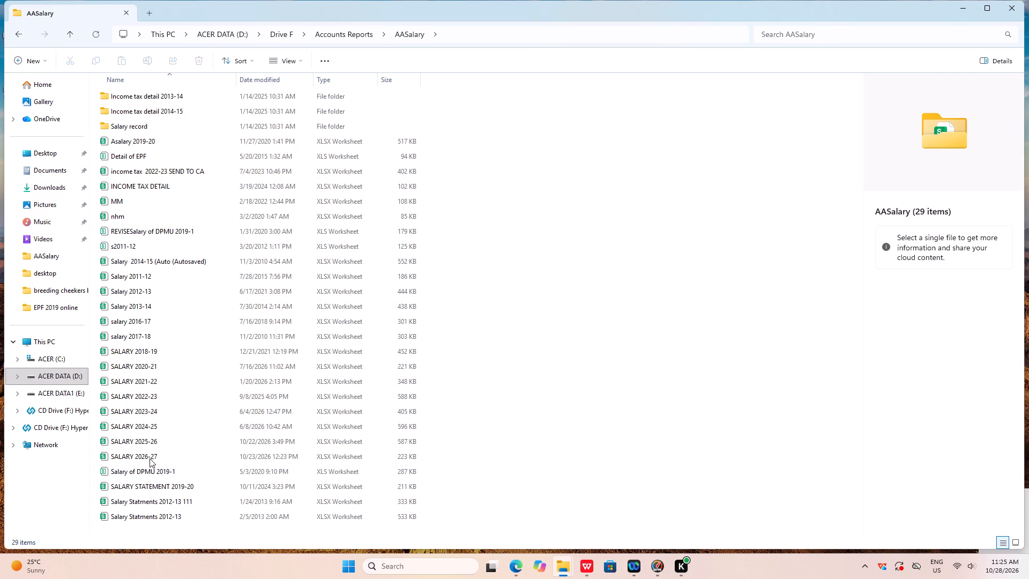
{"action": "double_click", "coordinate": [150, 457]}
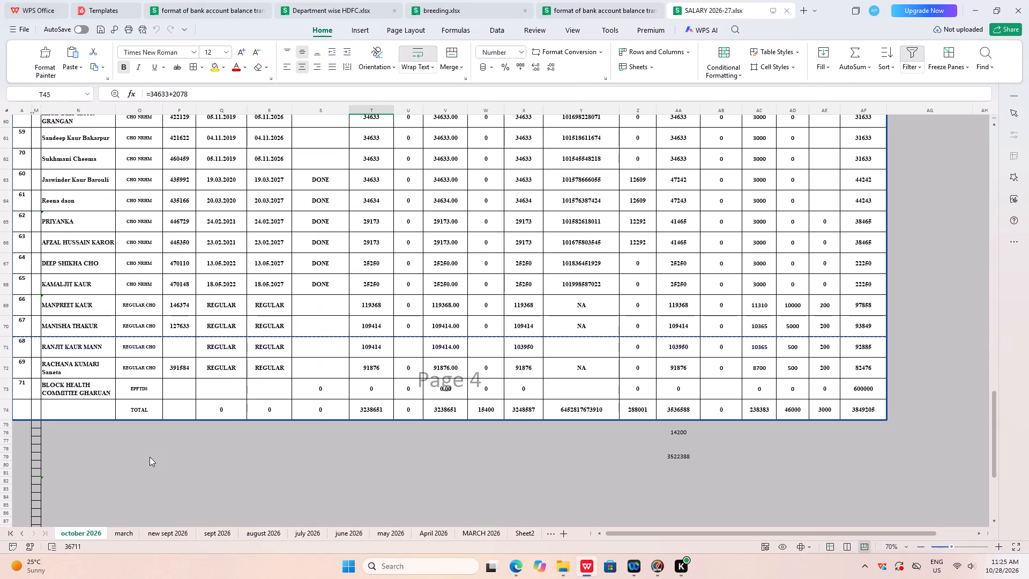
Look through the staff salary rows on the october 2026 sheet.
{"action": "scroll", "coordinate": [589, 317], "scroll_direction": "up", "scroll_amount": 14}
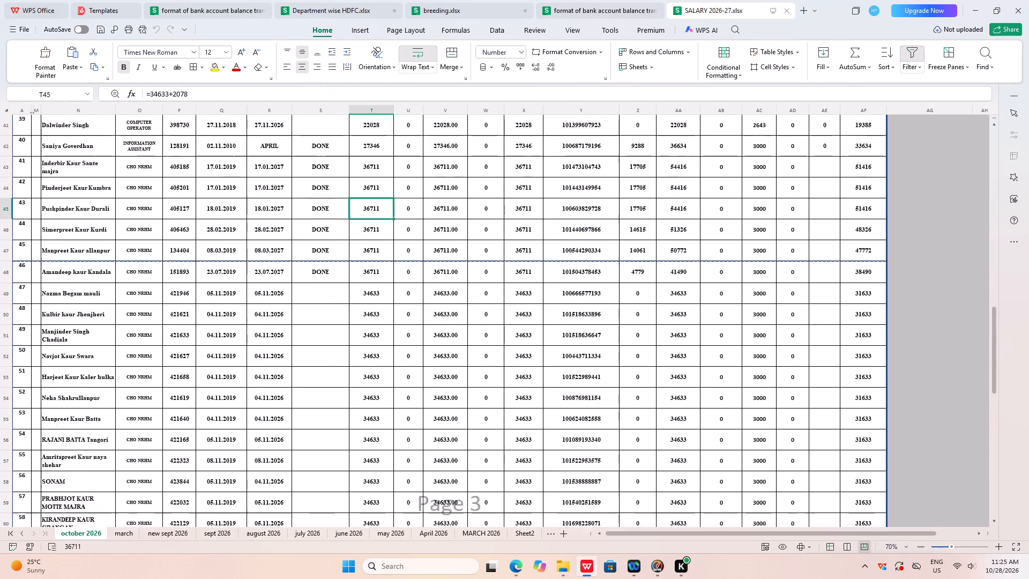
{"action": "scroll", "coordinate": [589, 317], "scroll_direction": "up", "scroll_amount": 5}
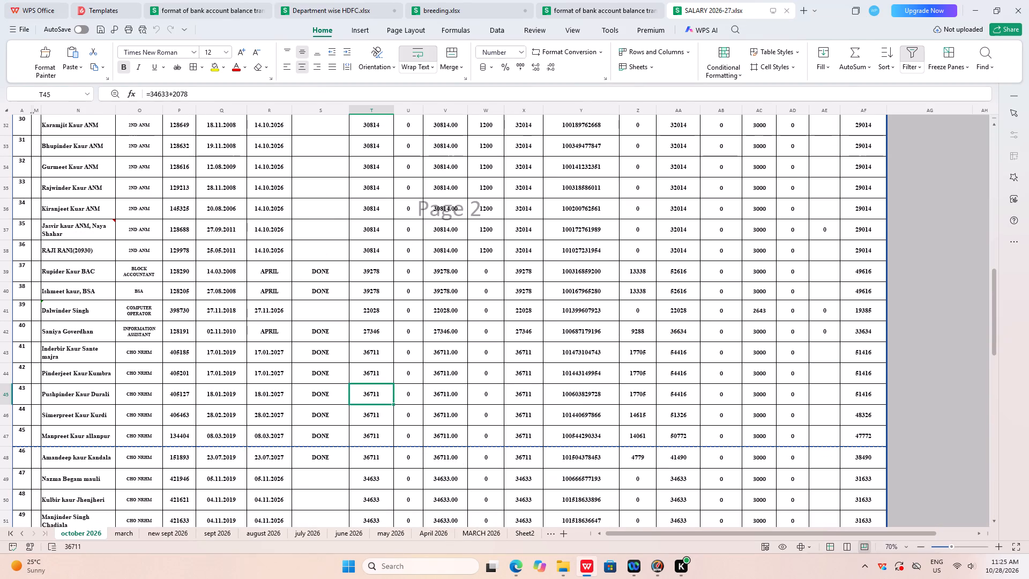
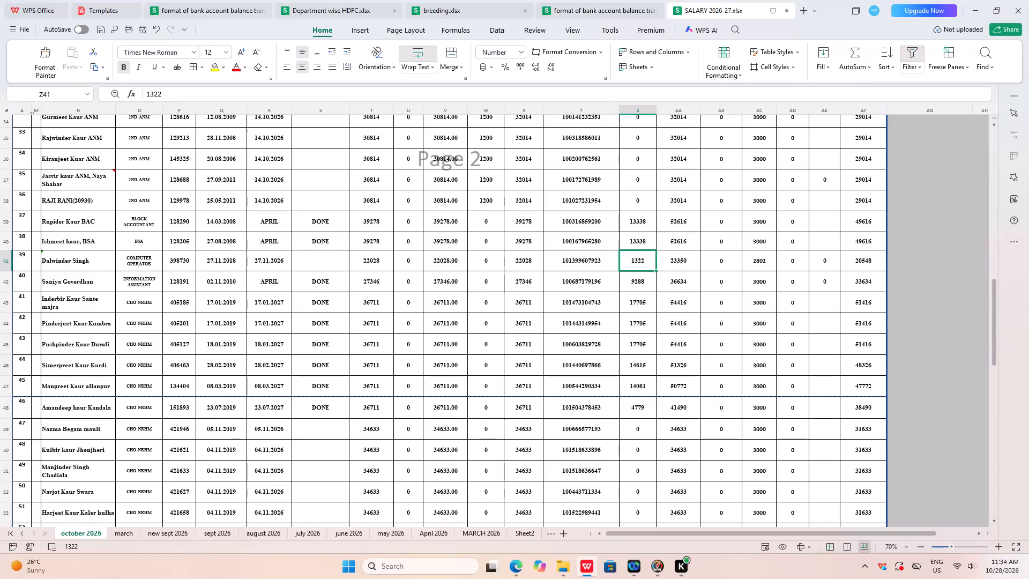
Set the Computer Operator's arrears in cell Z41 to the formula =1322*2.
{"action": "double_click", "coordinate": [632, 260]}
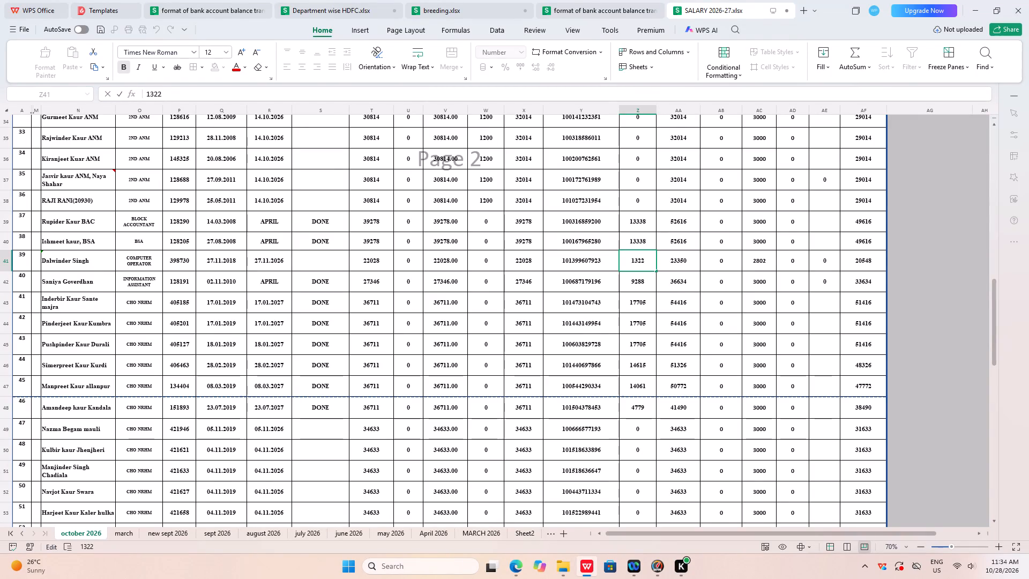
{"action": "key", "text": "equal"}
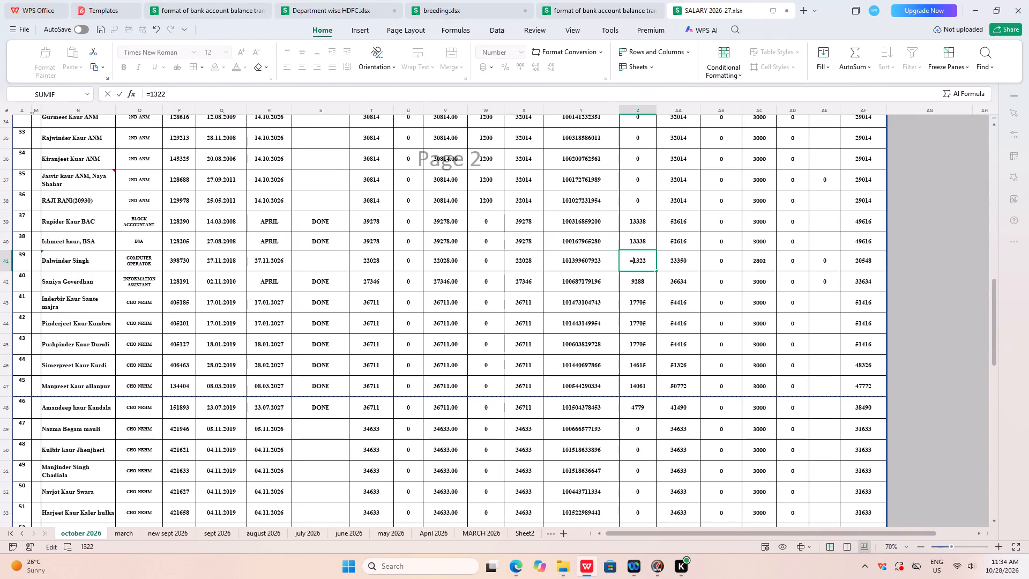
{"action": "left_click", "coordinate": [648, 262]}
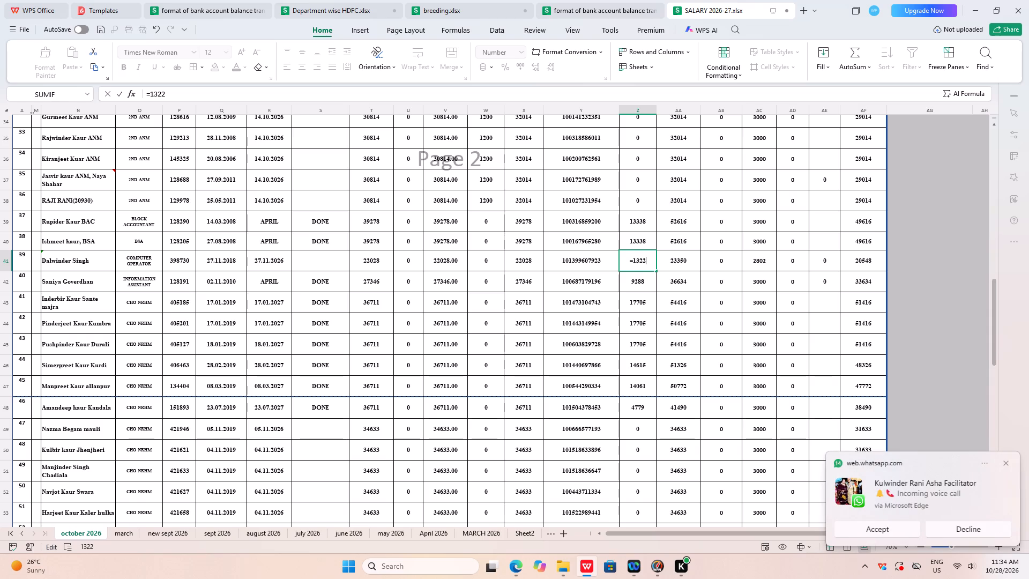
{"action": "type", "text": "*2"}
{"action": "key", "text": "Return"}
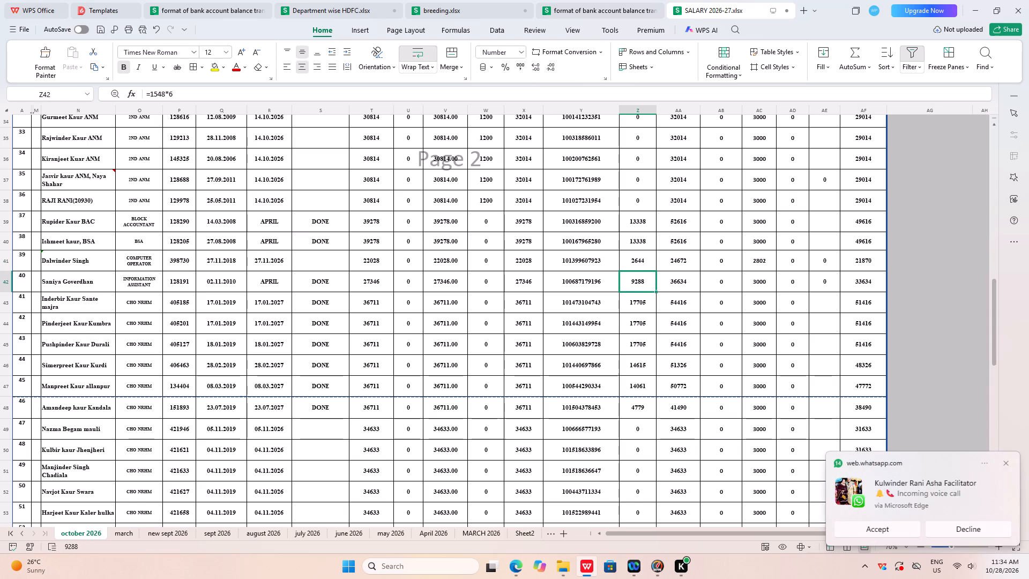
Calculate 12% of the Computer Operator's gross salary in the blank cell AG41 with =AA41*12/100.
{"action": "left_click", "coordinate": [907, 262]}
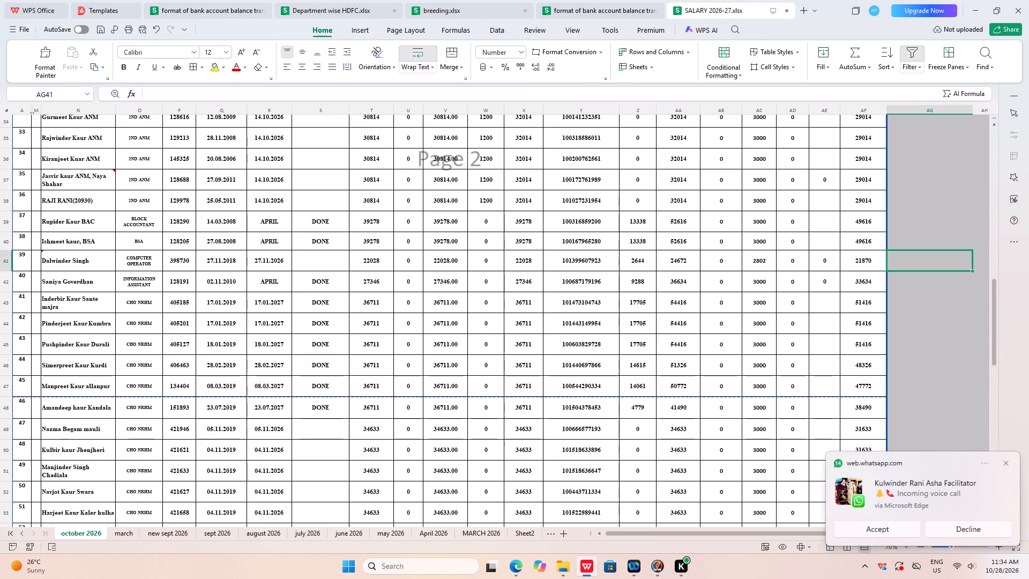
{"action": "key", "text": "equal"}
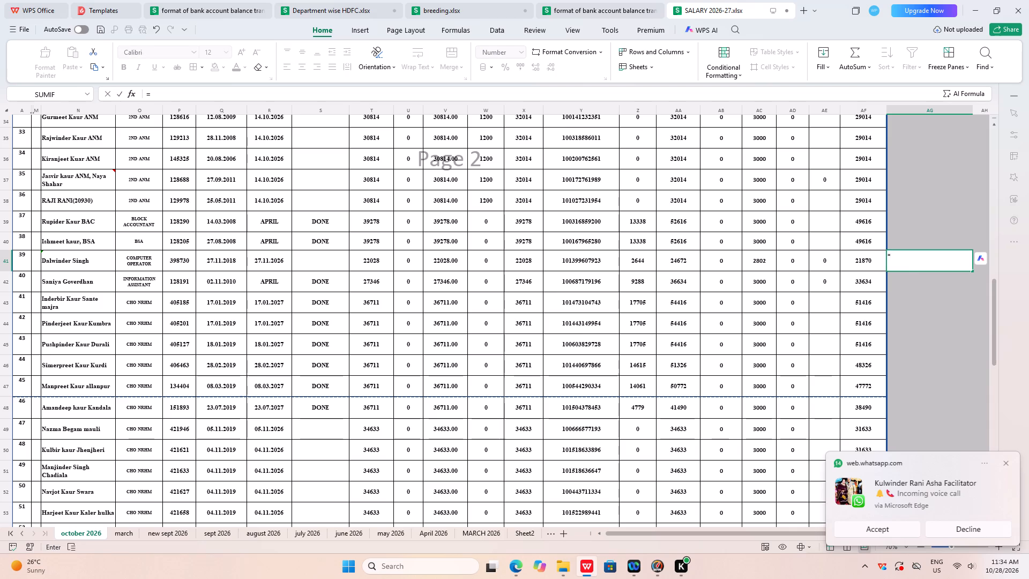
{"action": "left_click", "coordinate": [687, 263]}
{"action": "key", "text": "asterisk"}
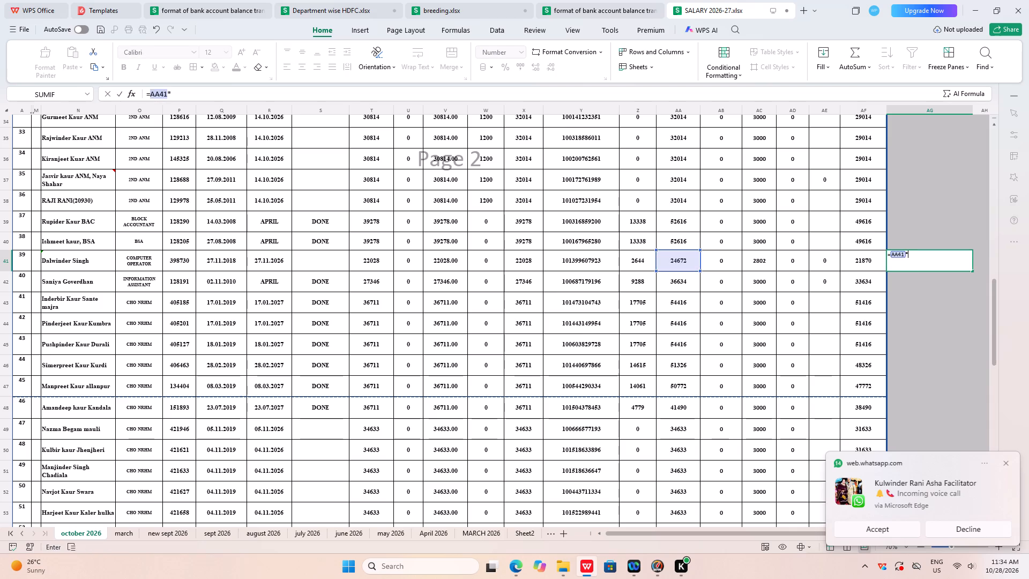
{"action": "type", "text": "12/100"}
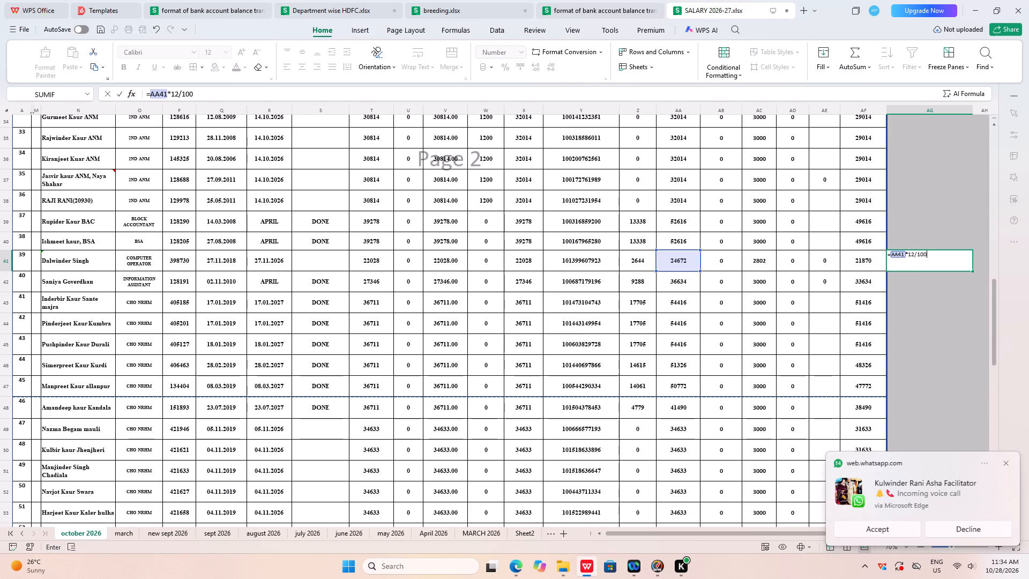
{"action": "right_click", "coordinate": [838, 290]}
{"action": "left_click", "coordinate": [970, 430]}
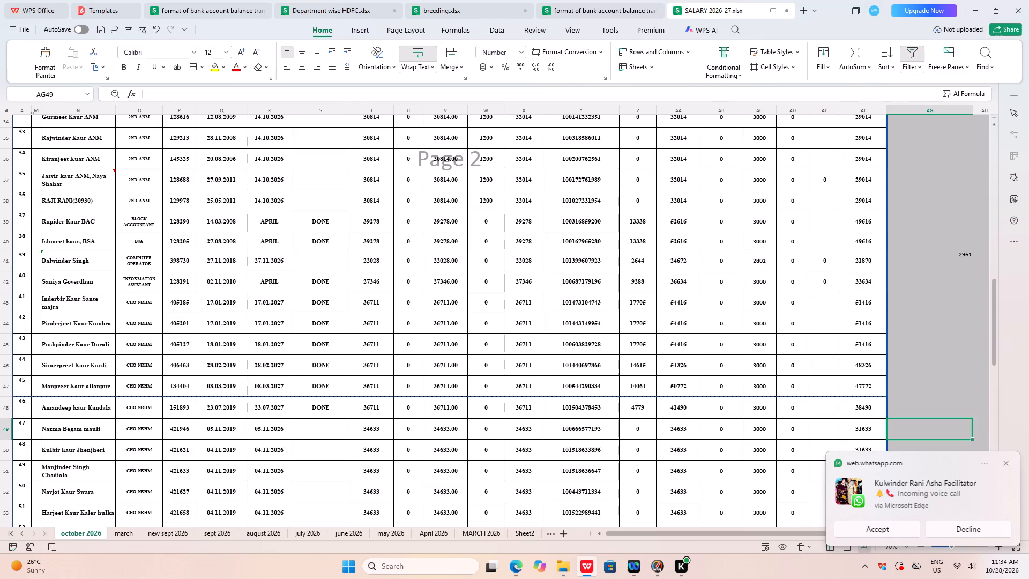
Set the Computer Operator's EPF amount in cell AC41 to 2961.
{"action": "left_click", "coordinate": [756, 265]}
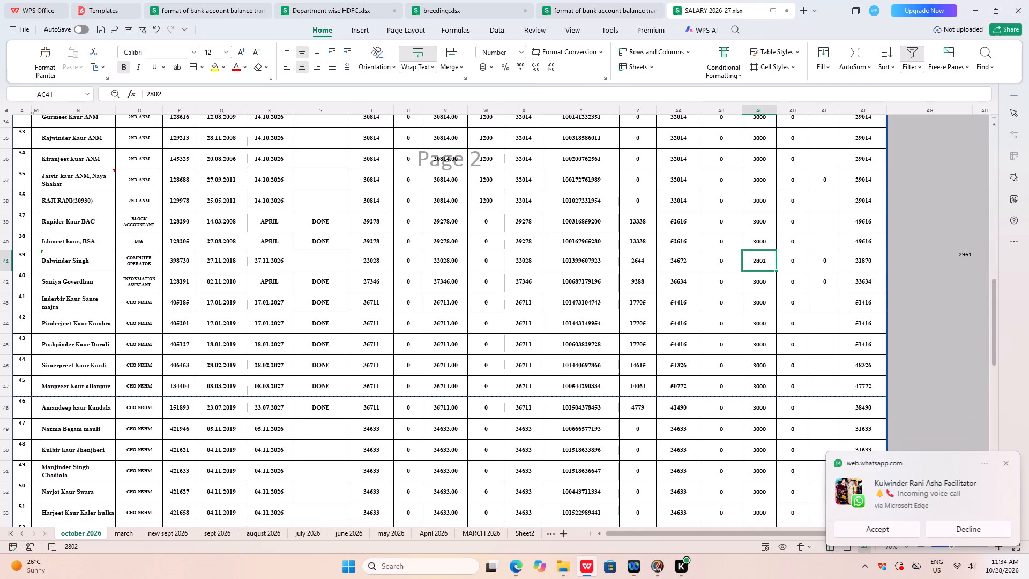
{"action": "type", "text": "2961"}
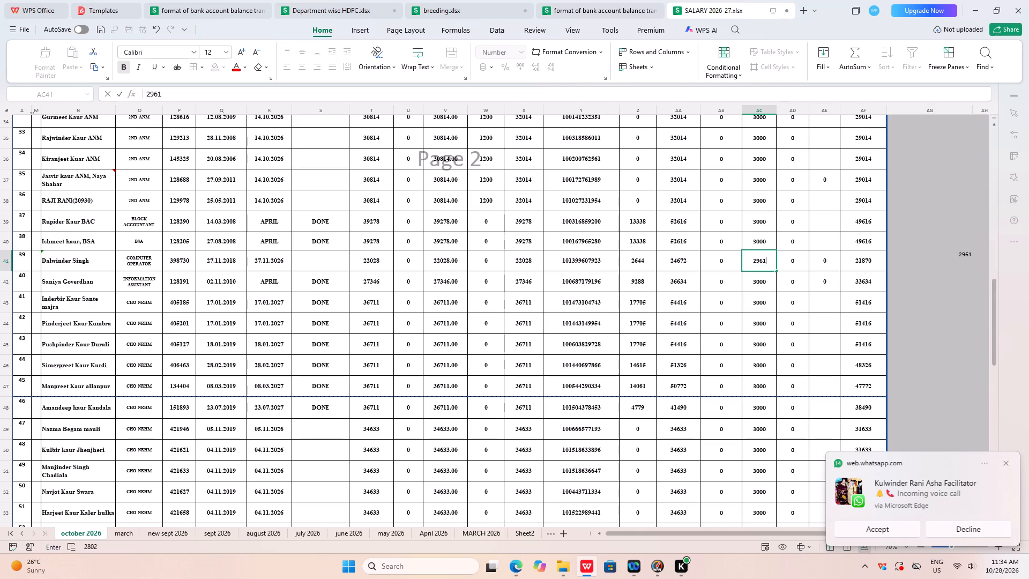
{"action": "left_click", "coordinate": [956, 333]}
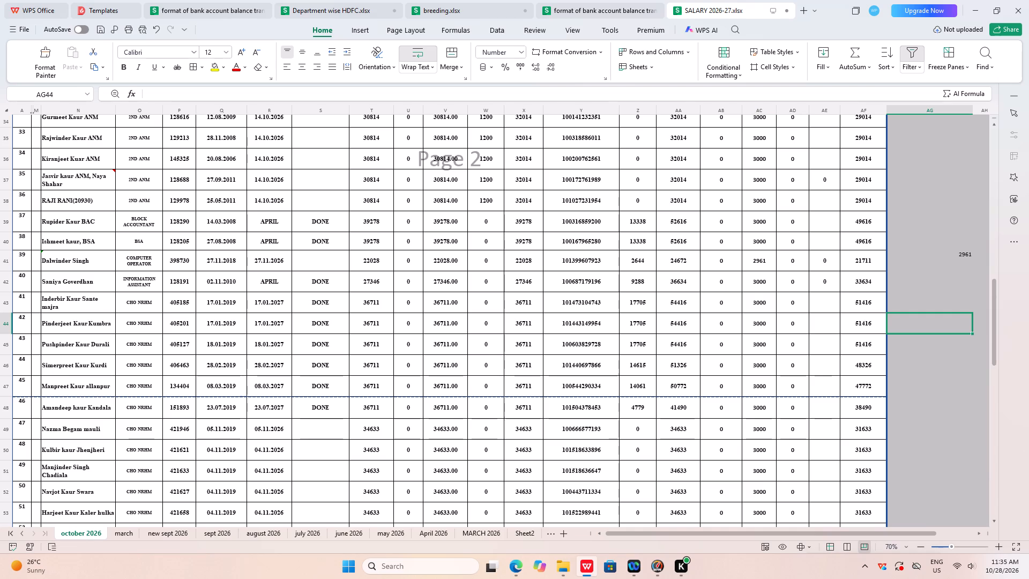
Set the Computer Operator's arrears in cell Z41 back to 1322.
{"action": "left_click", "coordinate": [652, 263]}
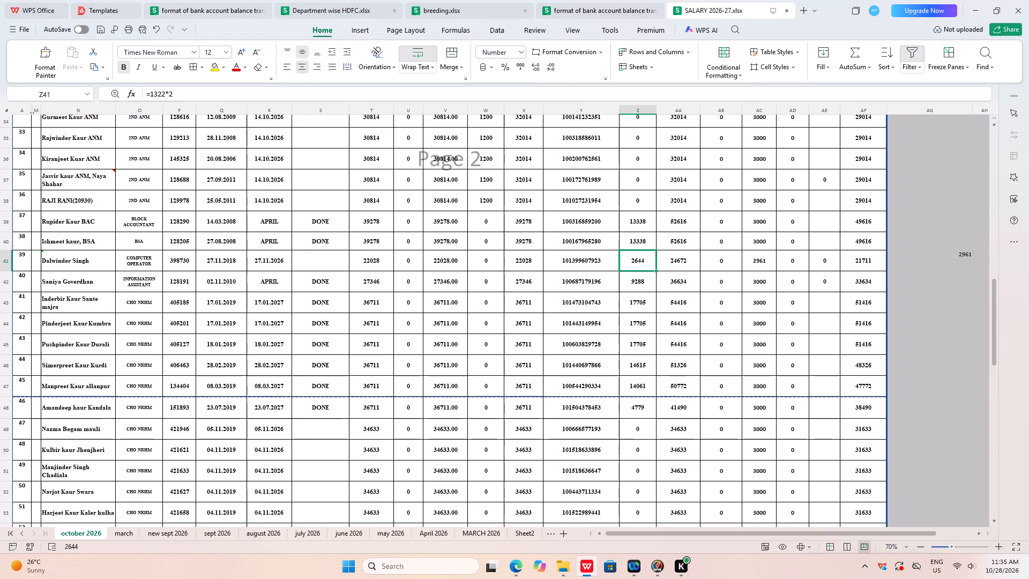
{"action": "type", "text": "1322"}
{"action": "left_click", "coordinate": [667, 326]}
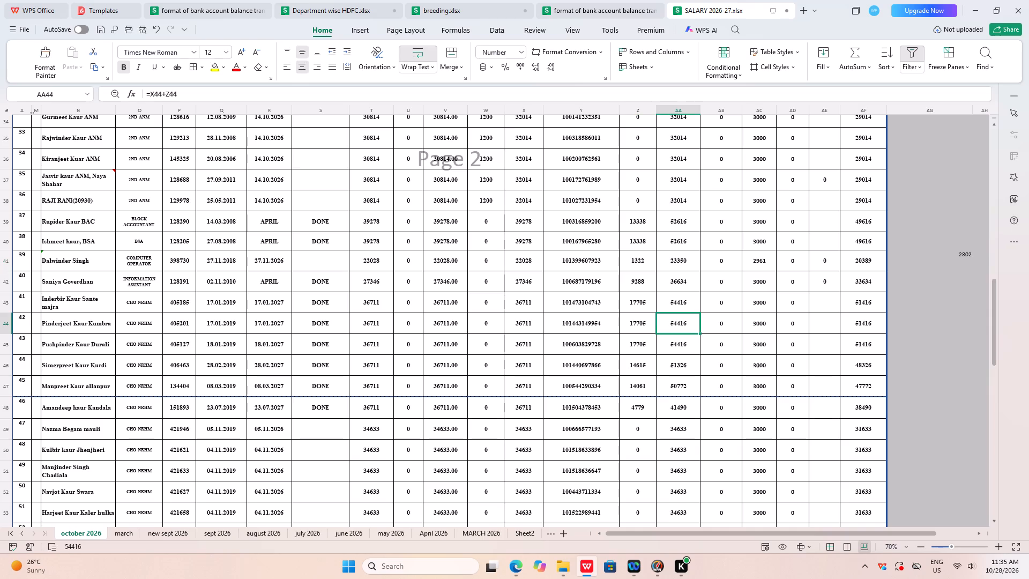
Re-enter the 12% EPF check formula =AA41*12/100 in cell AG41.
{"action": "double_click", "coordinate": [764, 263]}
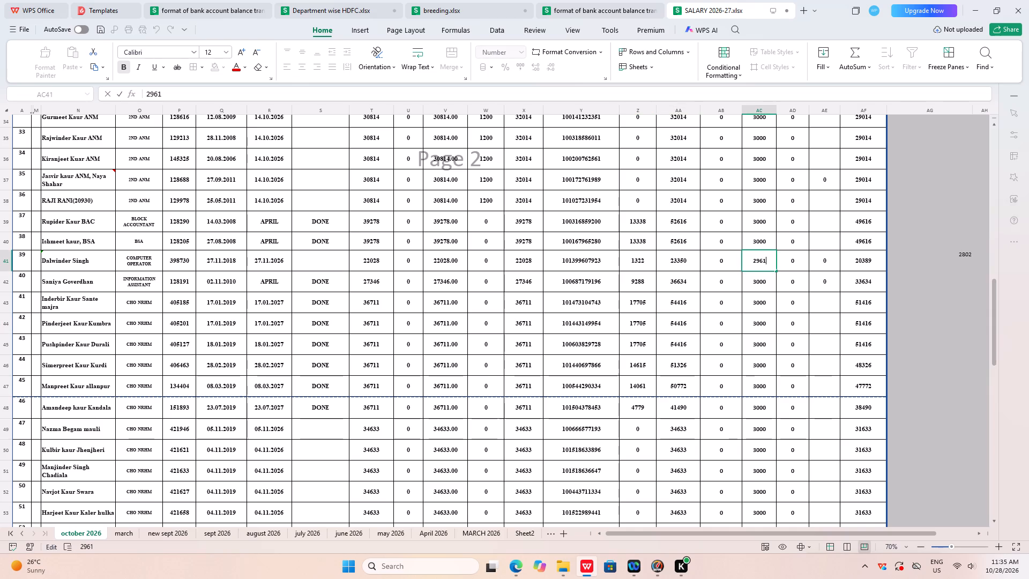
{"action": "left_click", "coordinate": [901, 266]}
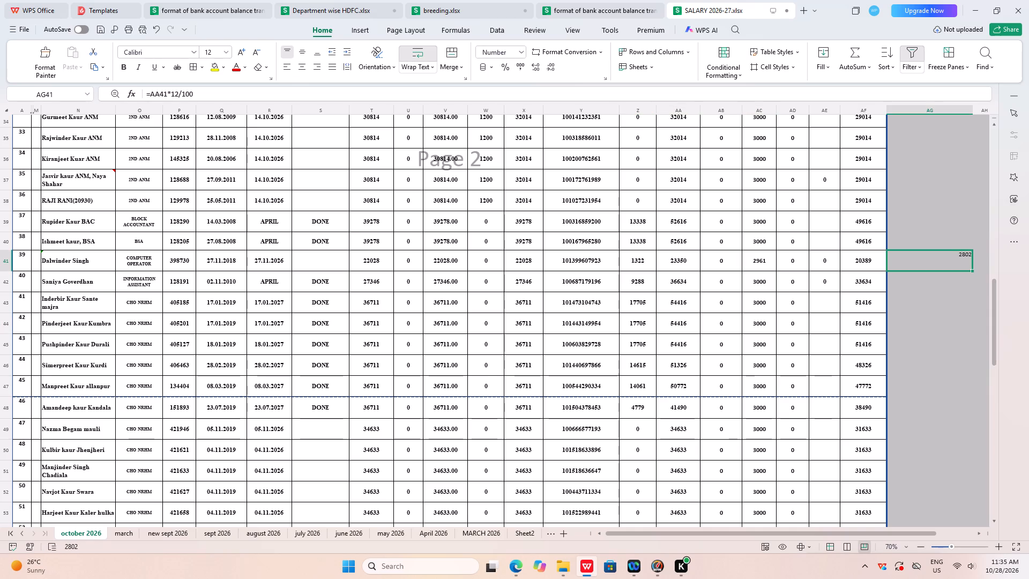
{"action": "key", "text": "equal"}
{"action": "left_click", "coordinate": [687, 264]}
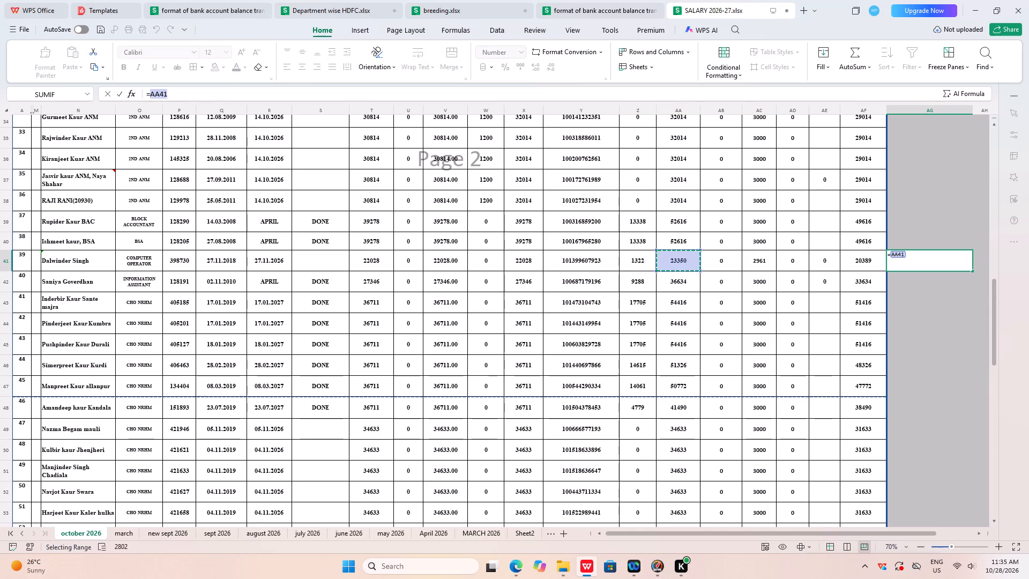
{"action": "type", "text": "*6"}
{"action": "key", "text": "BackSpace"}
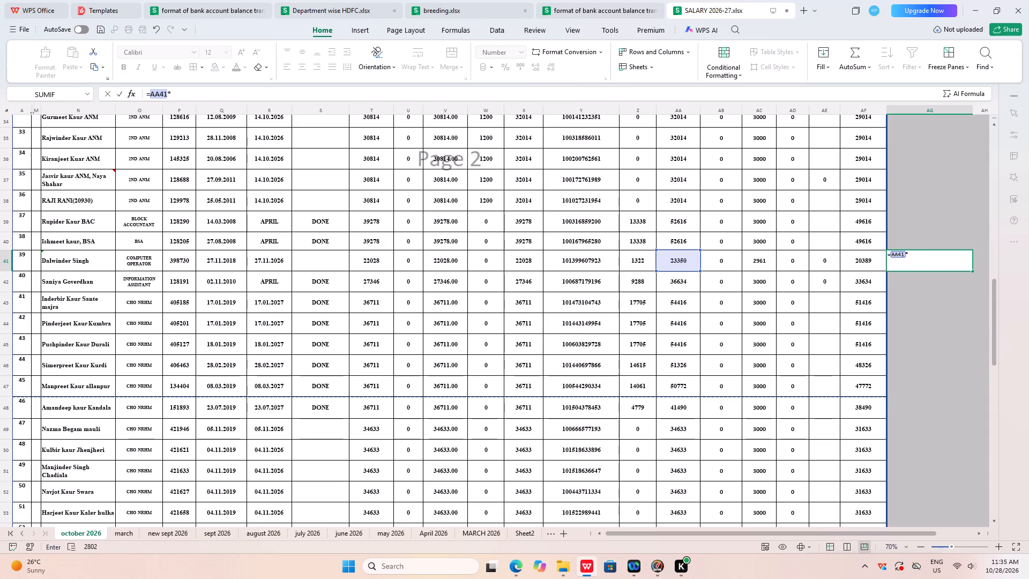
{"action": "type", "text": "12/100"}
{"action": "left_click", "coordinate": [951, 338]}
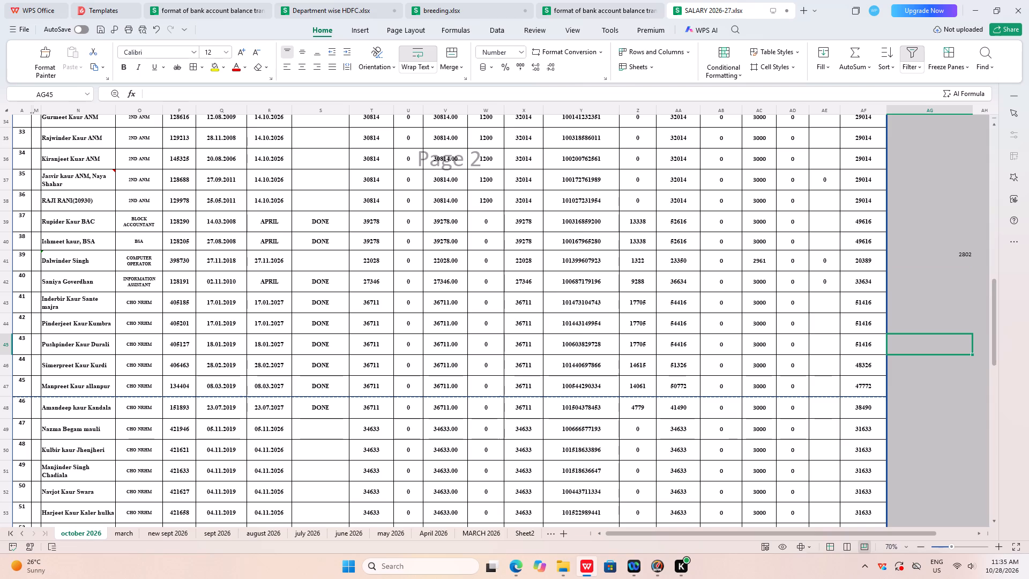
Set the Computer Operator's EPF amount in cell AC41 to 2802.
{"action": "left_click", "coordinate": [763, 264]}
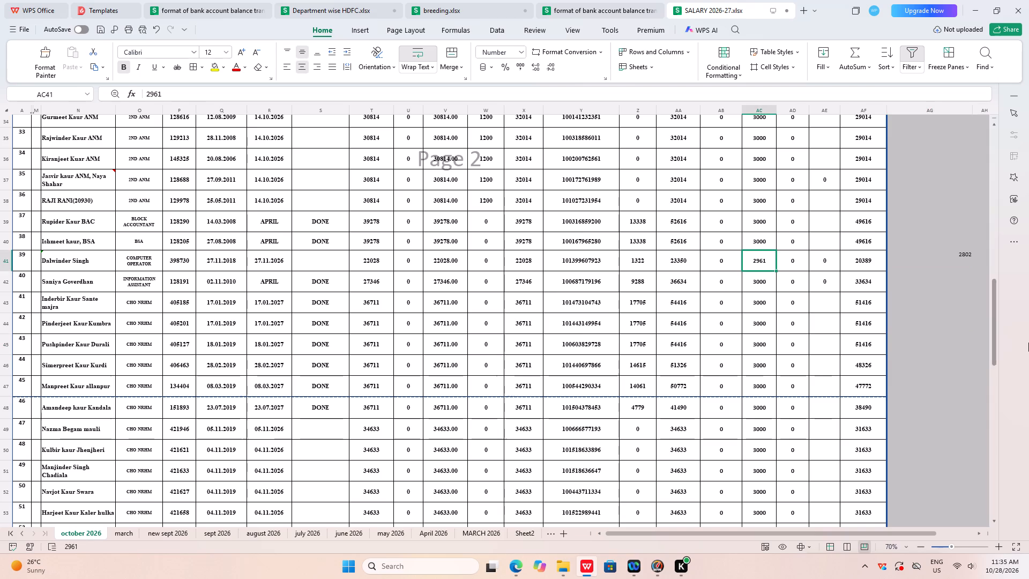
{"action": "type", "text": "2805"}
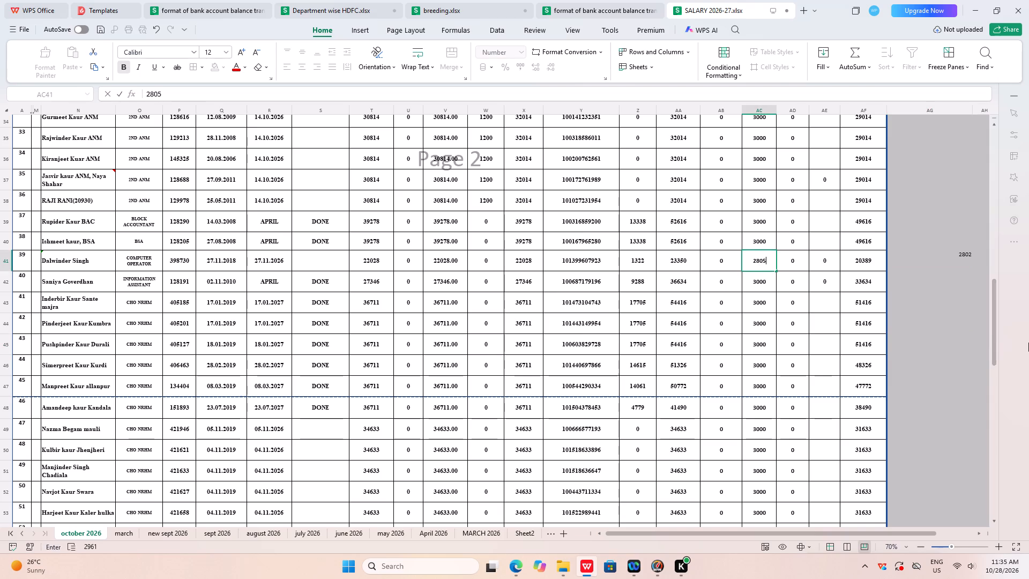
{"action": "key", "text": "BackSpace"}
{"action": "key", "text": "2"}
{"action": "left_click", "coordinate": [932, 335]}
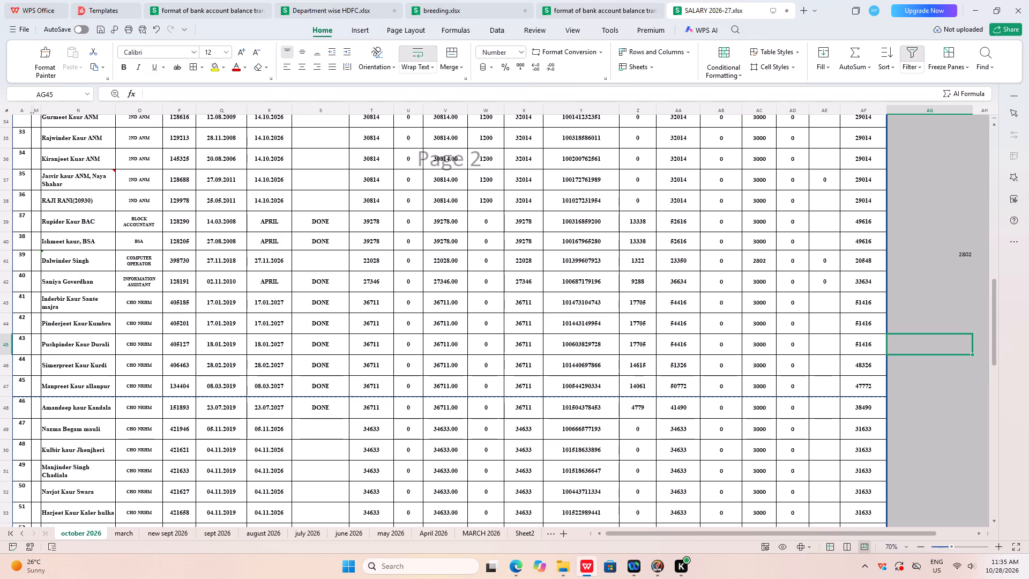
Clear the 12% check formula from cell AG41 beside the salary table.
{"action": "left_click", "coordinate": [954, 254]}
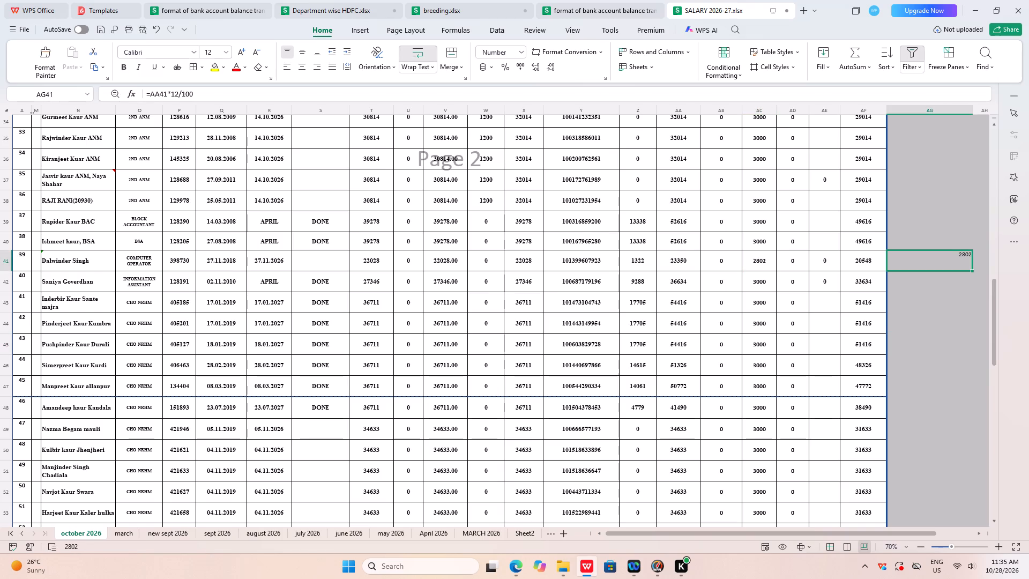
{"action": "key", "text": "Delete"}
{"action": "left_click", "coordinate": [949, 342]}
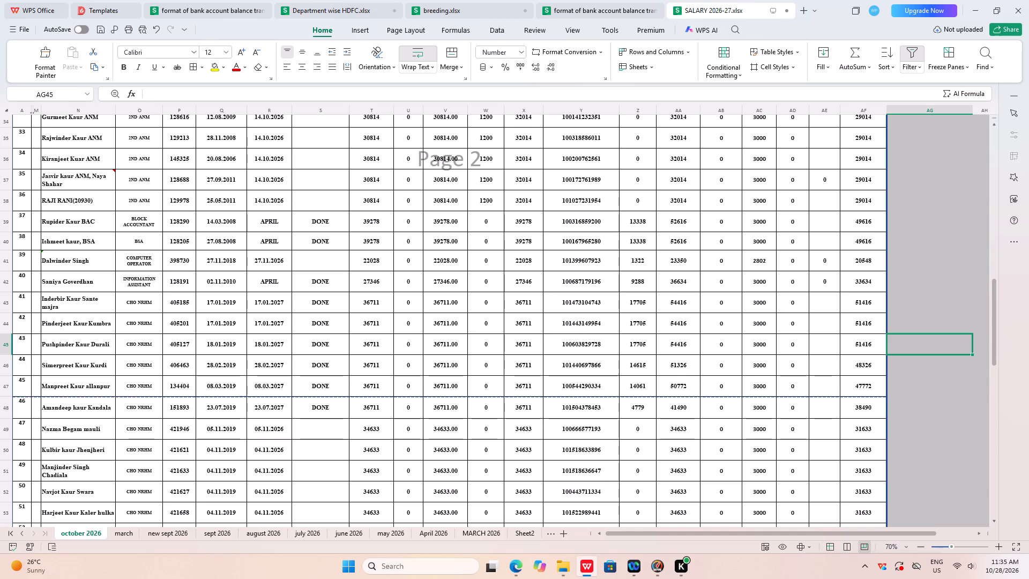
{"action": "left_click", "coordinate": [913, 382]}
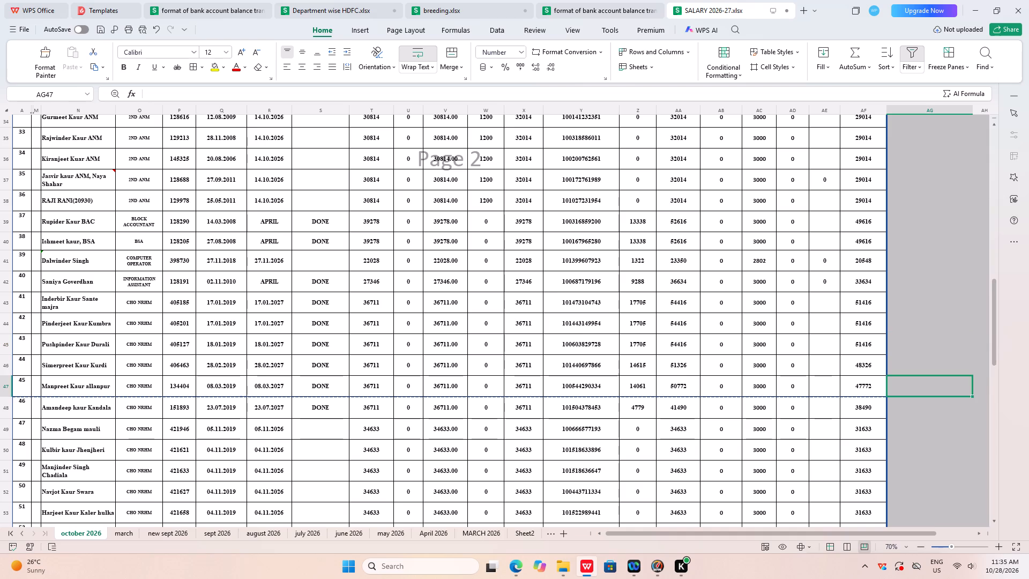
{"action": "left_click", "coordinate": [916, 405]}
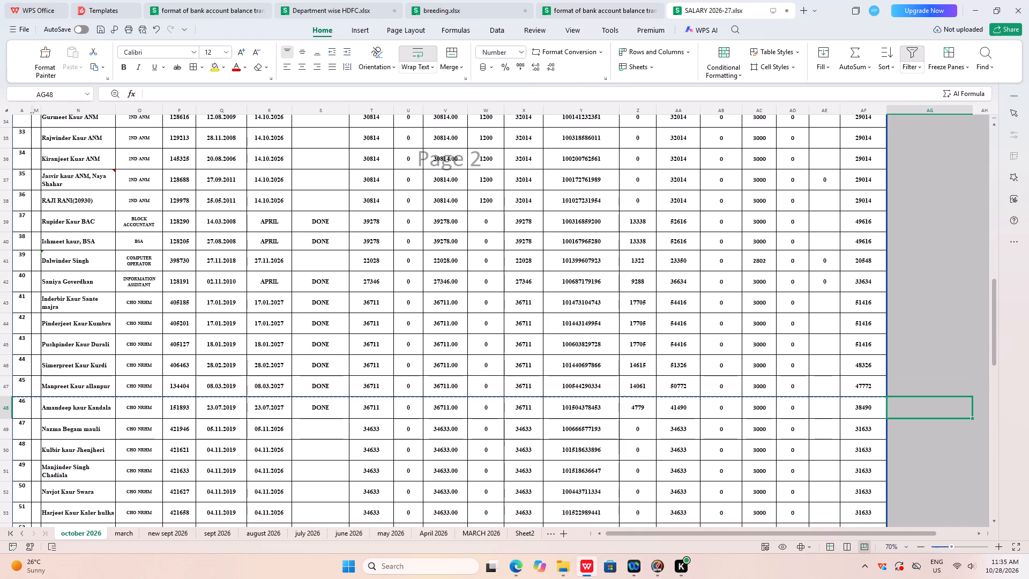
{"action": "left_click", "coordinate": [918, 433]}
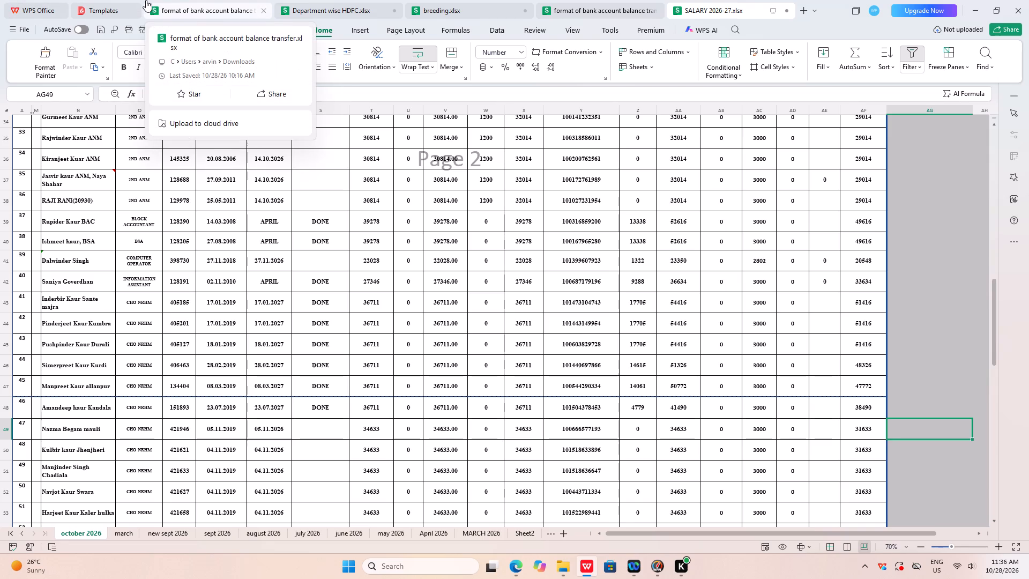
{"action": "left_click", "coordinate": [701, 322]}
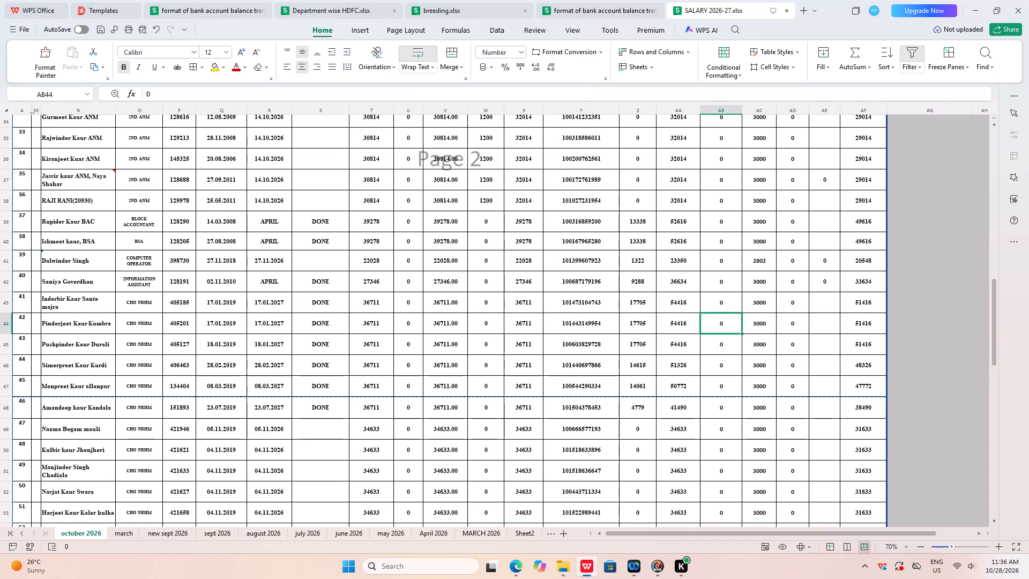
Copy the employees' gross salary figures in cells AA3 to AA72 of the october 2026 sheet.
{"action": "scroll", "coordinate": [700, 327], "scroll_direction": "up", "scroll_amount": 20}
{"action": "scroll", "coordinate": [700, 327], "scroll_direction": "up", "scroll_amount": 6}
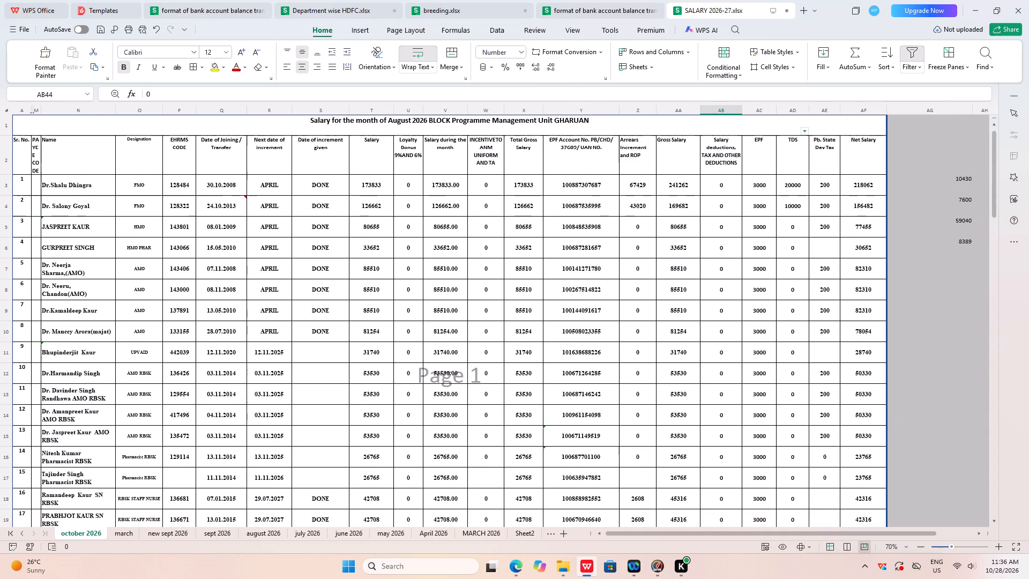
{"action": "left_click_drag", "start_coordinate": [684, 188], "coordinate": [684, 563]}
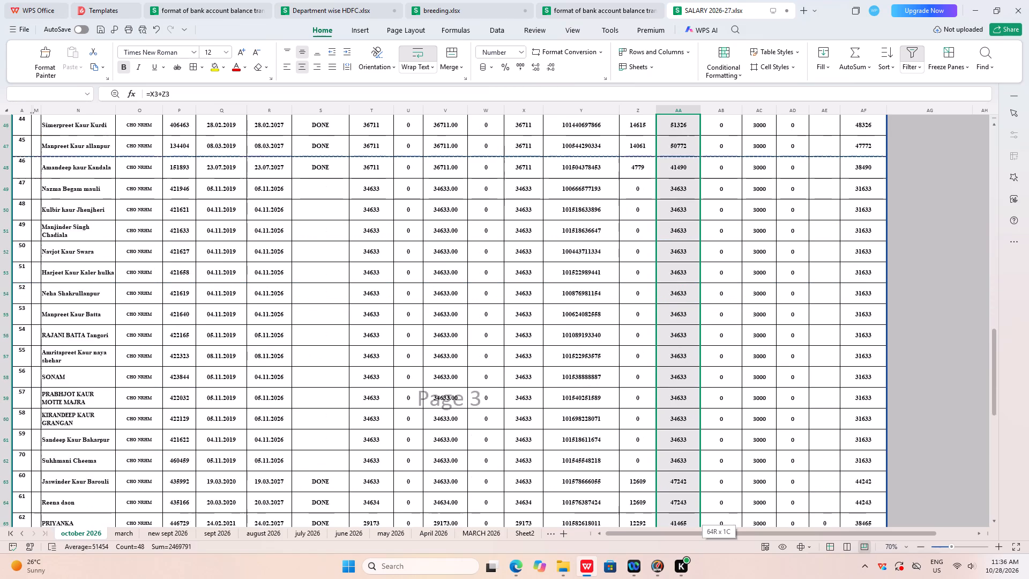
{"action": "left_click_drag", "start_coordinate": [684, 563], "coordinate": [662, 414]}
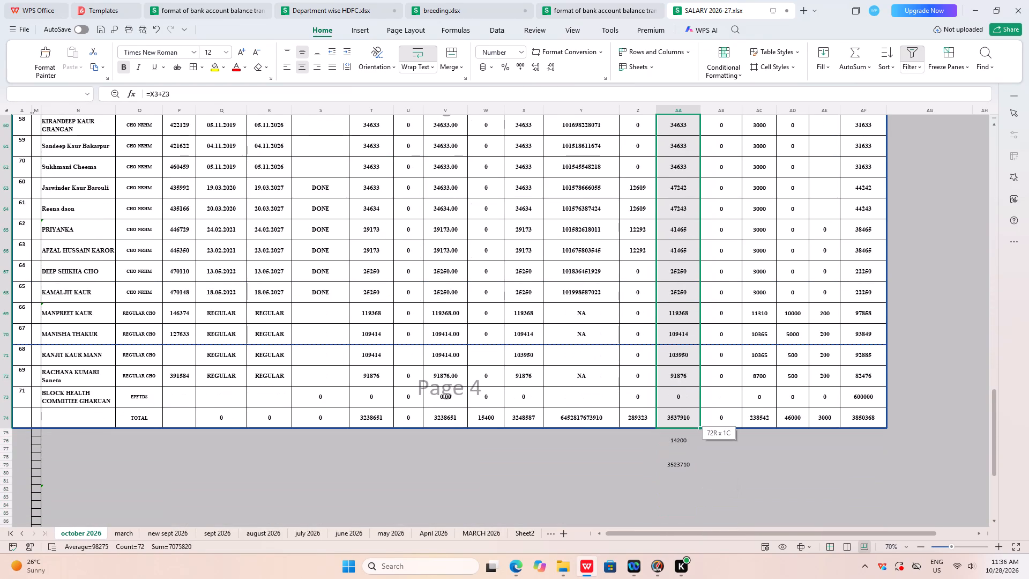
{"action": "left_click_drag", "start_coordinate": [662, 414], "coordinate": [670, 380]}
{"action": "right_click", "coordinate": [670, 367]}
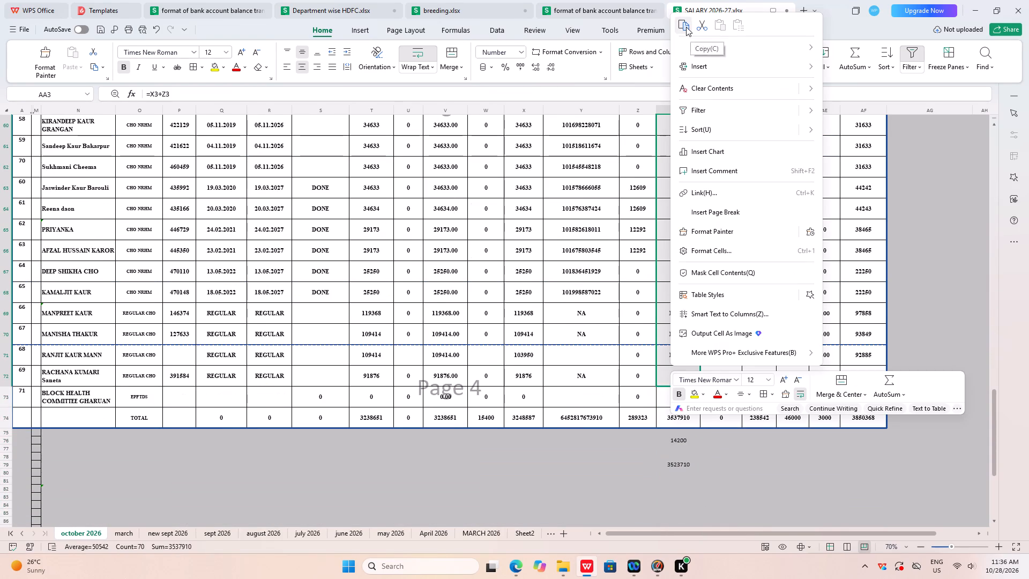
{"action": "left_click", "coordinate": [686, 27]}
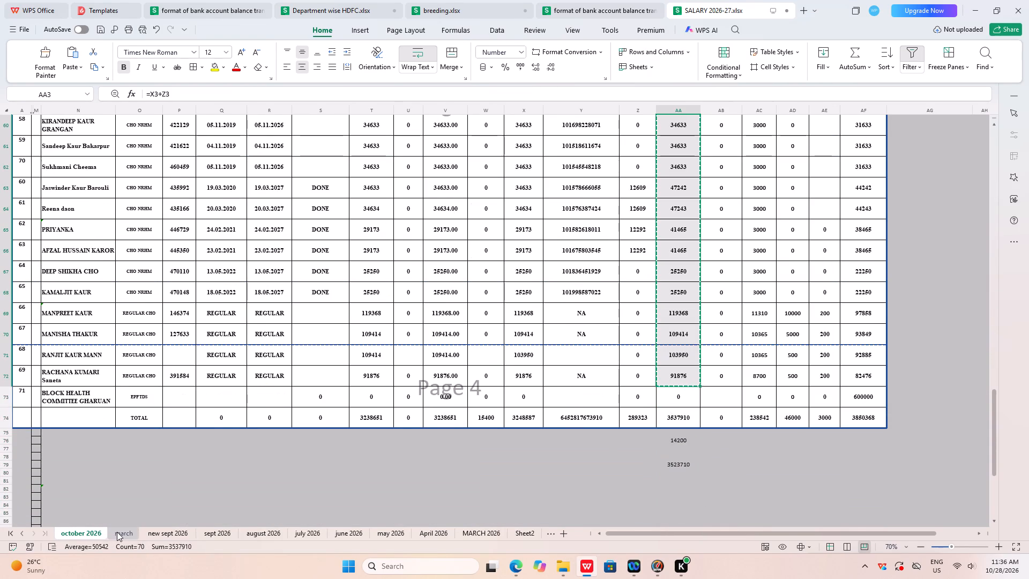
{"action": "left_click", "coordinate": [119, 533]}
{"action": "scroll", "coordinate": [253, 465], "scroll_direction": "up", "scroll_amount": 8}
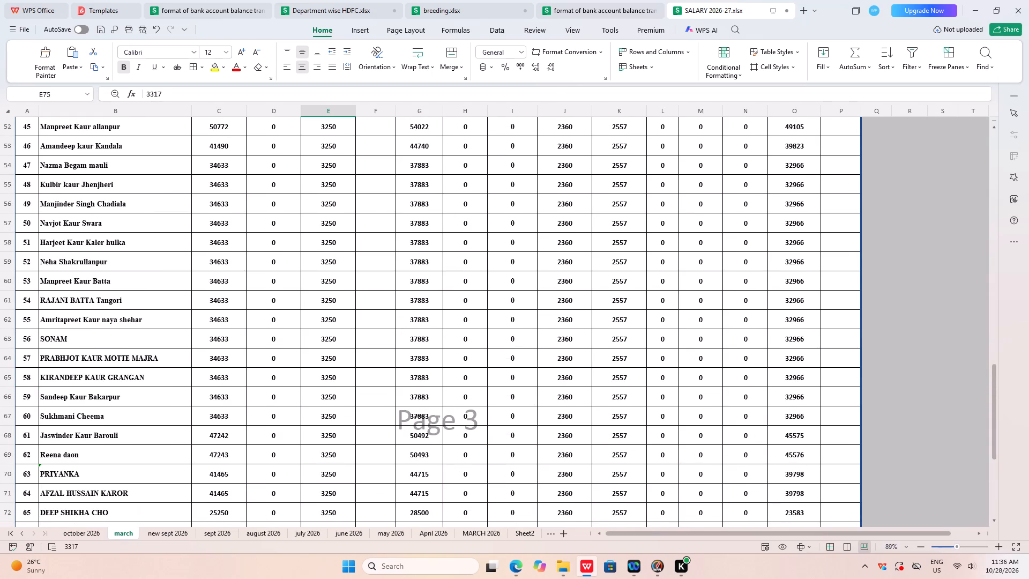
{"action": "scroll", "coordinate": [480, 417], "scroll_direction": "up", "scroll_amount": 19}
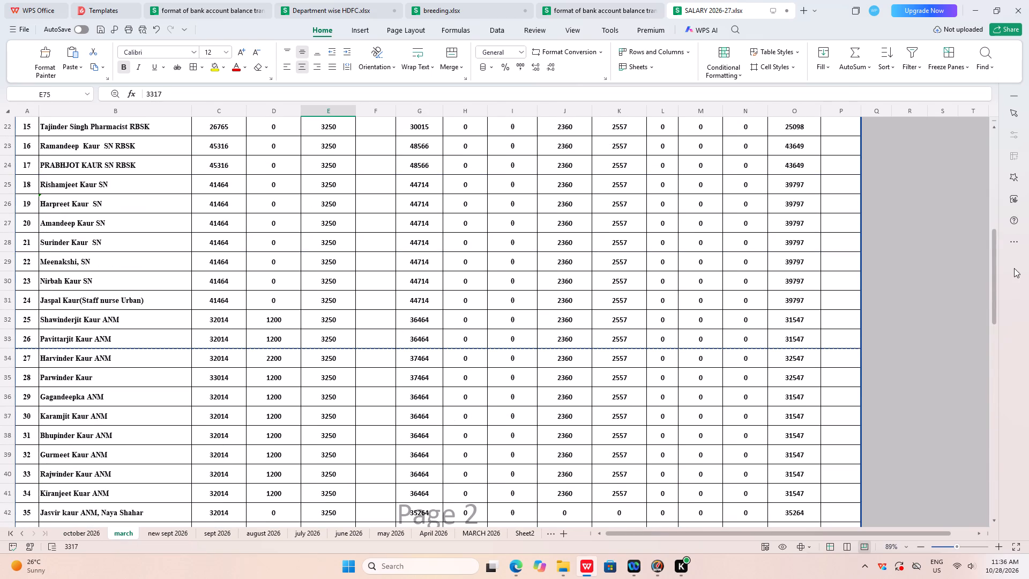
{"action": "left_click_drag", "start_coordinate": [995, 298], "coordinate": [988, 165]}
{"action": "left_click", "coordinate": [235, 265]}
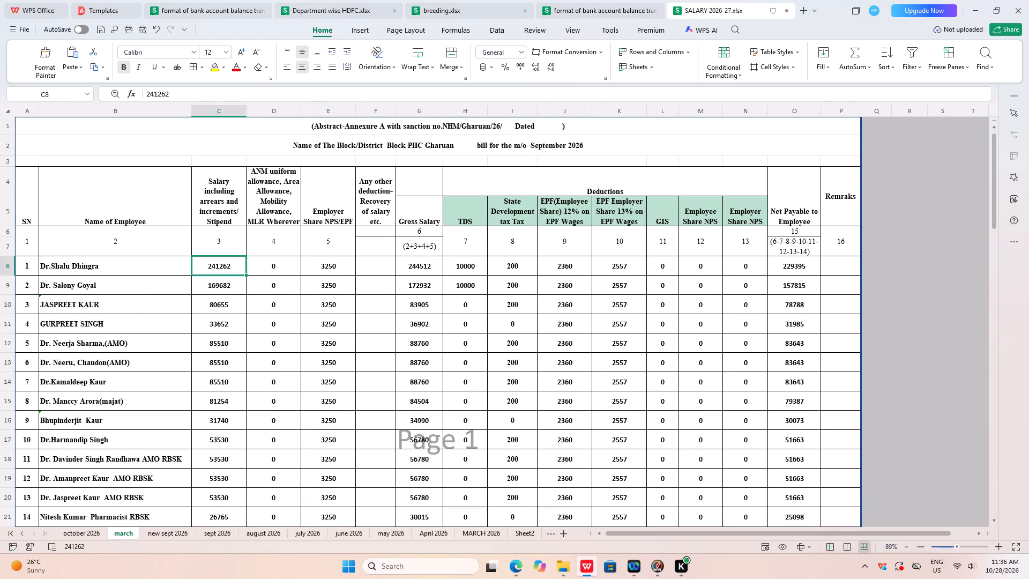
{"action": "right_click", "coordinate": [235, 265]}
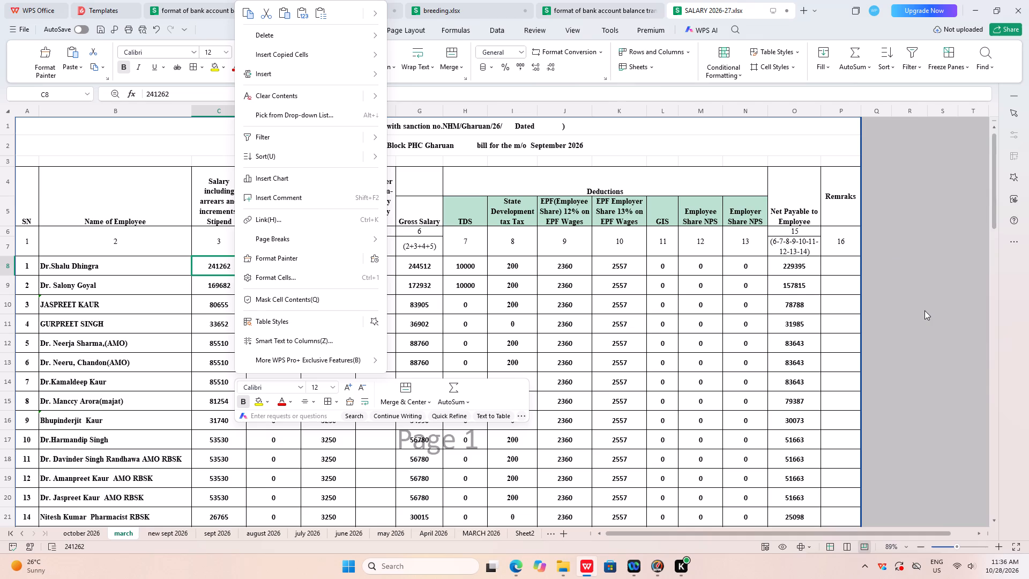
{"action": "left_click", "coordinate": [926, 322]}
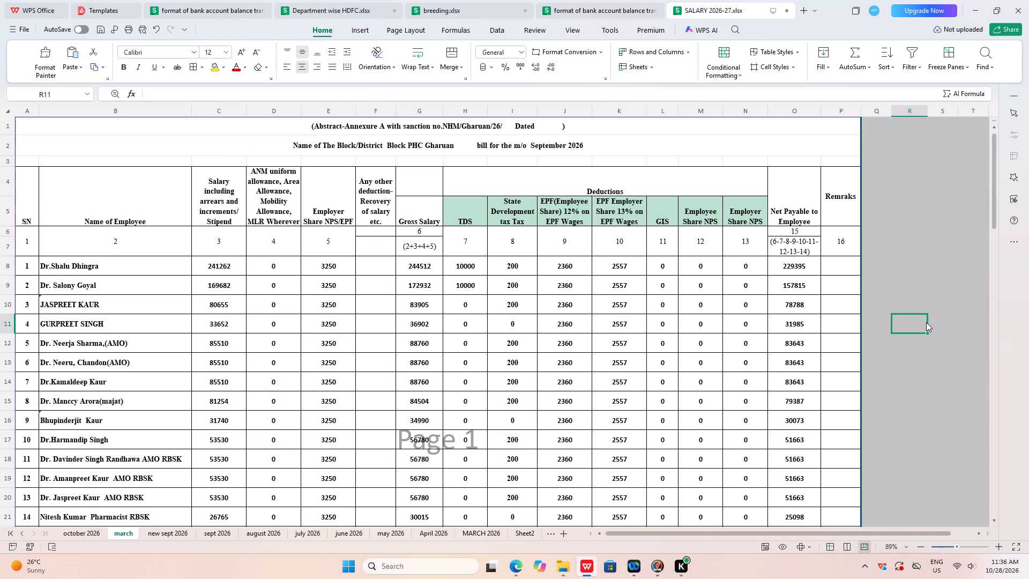
Return to the october 2026 sheet and review the arrears, gross salary and deduction columns for all staff rows.
{"action": "left_click", "coordinate": [72, 532]}
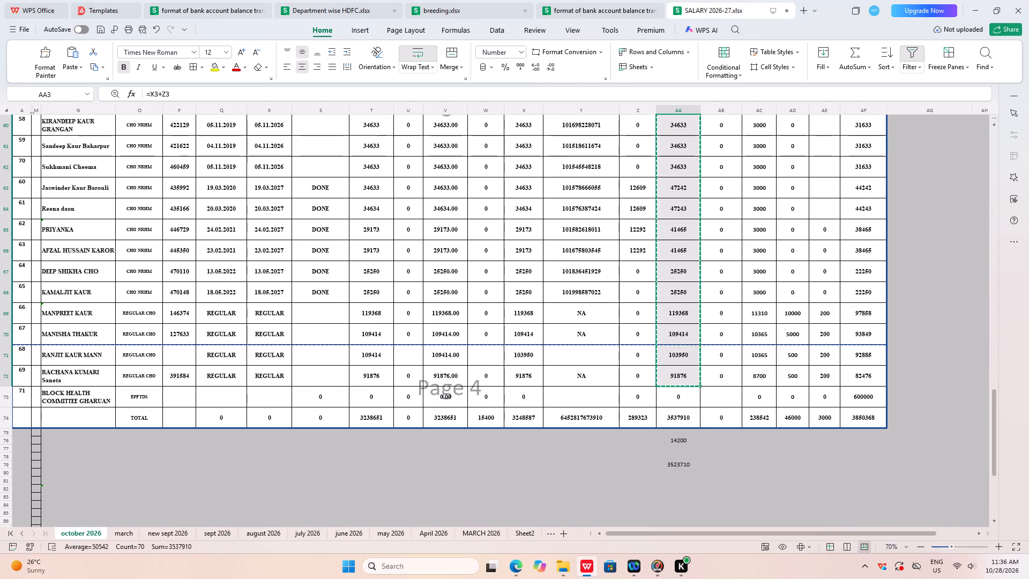
{"action": "scroll", "coordinate": [400, 495], "scroll_direction": "up", "scroll_amount": 20}
{"action": "scroll", "coordinate": [400, 495], "scroll_direction": "up", "scroll_amount": 4}
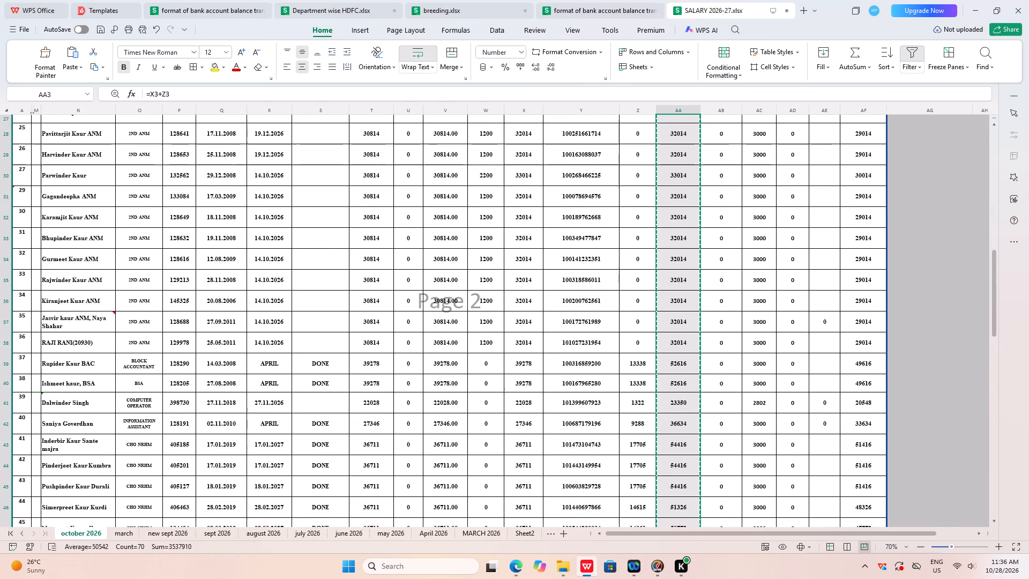
{"action": "scroll", "coordinate": [401, 495], "scroll_direction": "up", "scroll_amount": 14}
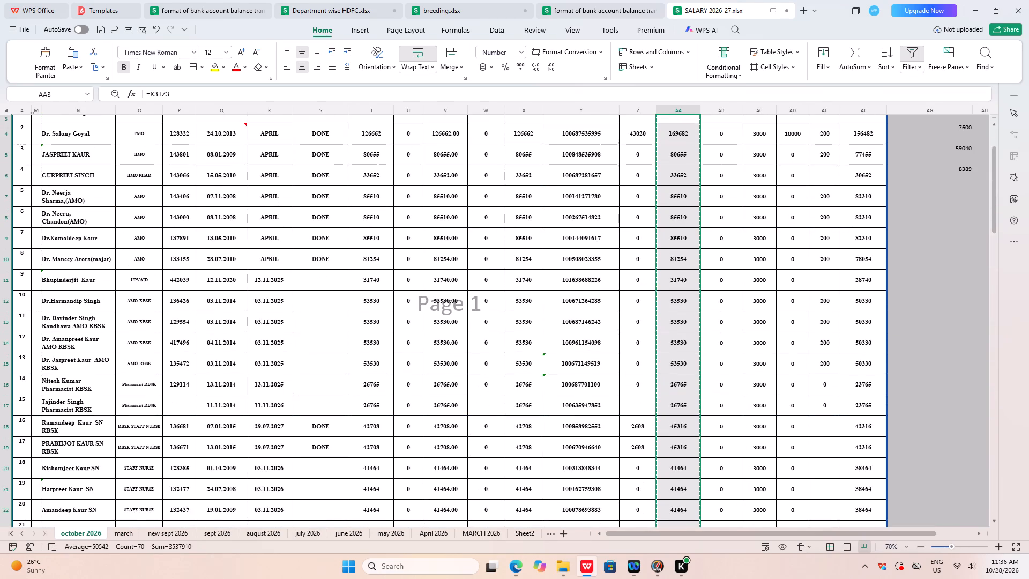
{"action": "double_click", "coordinate": [912, 461]}
{"action": "scroll", "coordinate": [639, 481], "scroll_direction": "down", "scroll_amount": 9}
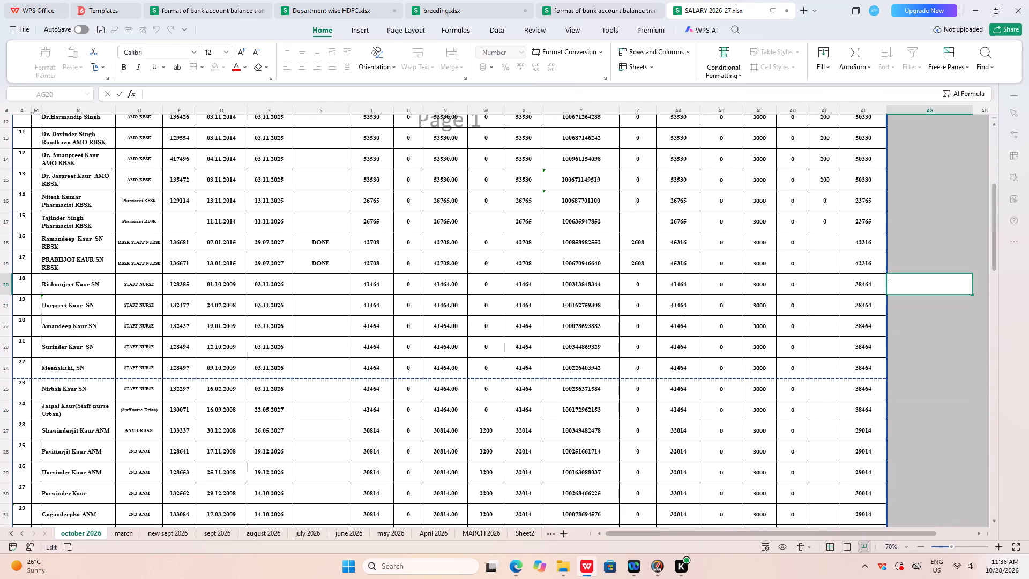
{"action": "scroll", "coordinate": [638, 481], "scroll_direction": "down", "scroll_amount": 6}
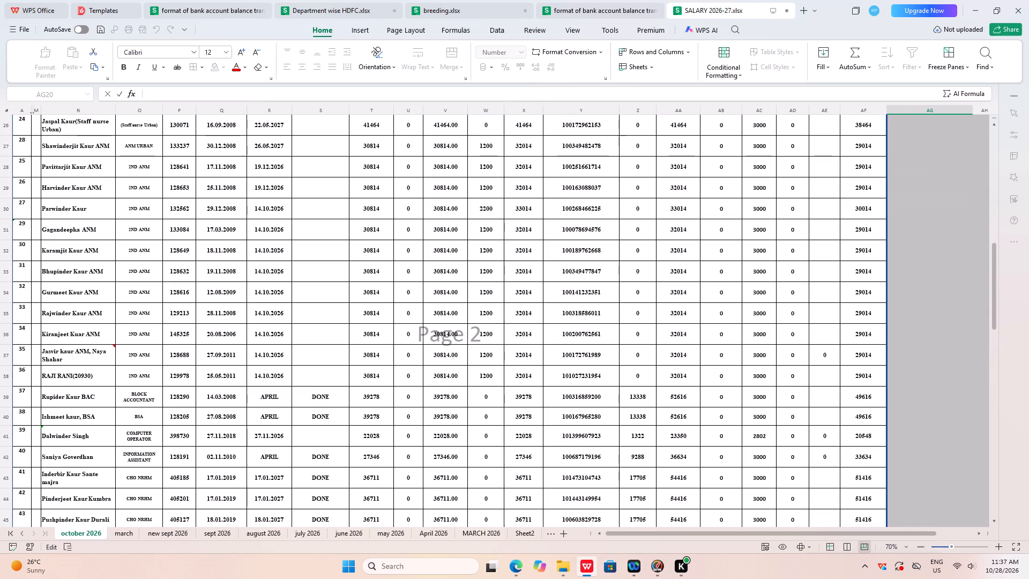
{"action": "scroll", "coordinate": [811, 481], "scroll_direction": "down", "scroll_amount": 2}
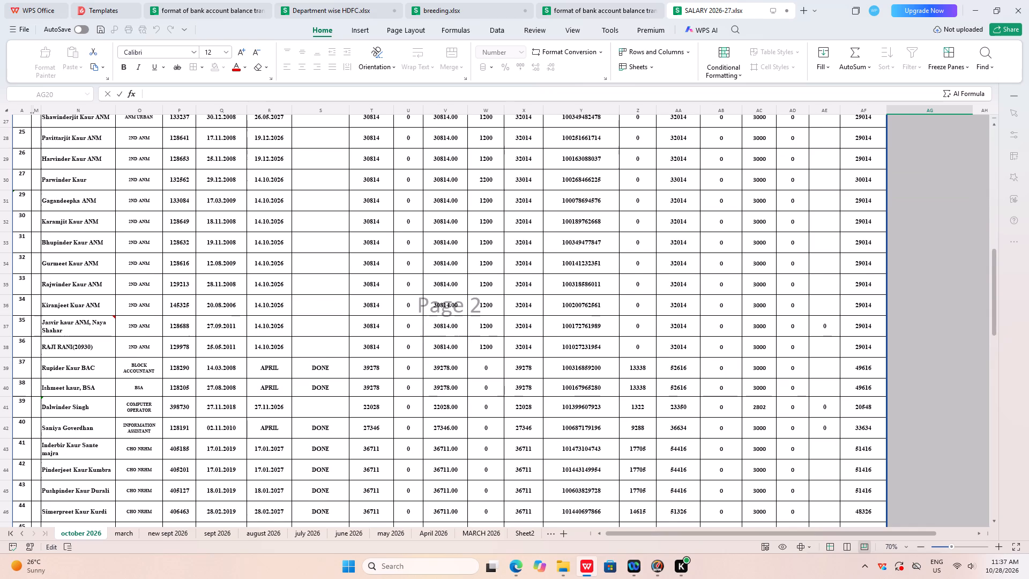
{"action": "scroll", "coordinate": [811, 481], "scroll_direction": "down", "scroll_amount": 5}
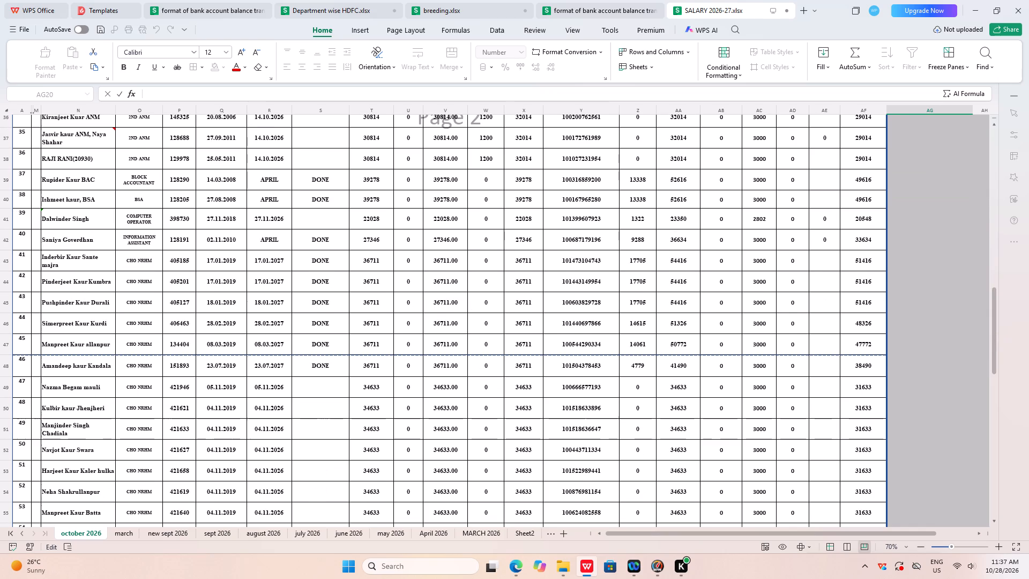
{"action": "scroll", "coordinate": [811, 481], "scroll_direction": "down", "scroll_amount": 10}
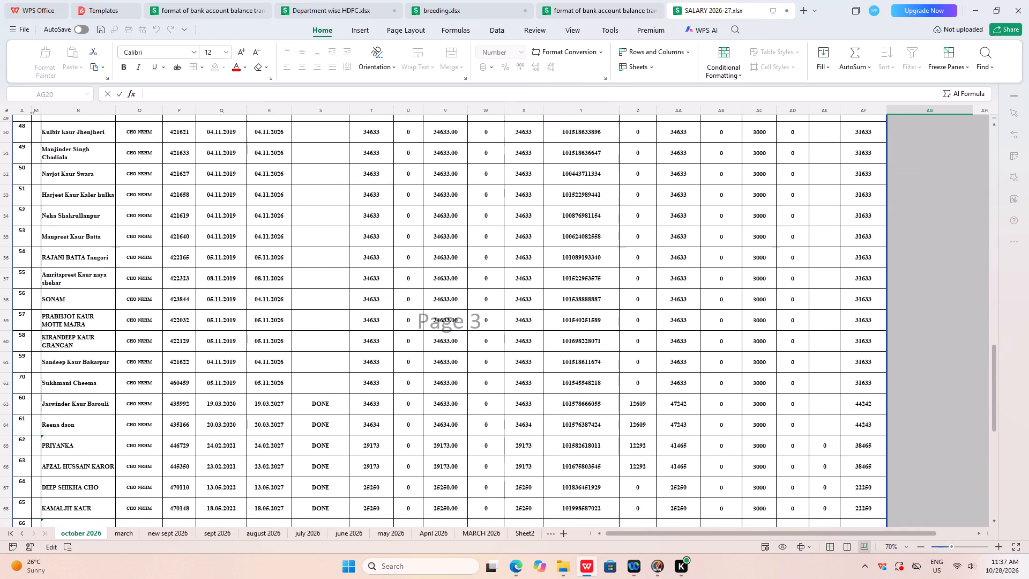
{"action": "scroll", "coordinate": [811, 481], "scroll_direction": "down", "scroll_amount": 3}
{"action": "scroll", "coordinate": [811, 481], "scroll_direction": "up", "scroll_amount": 8}
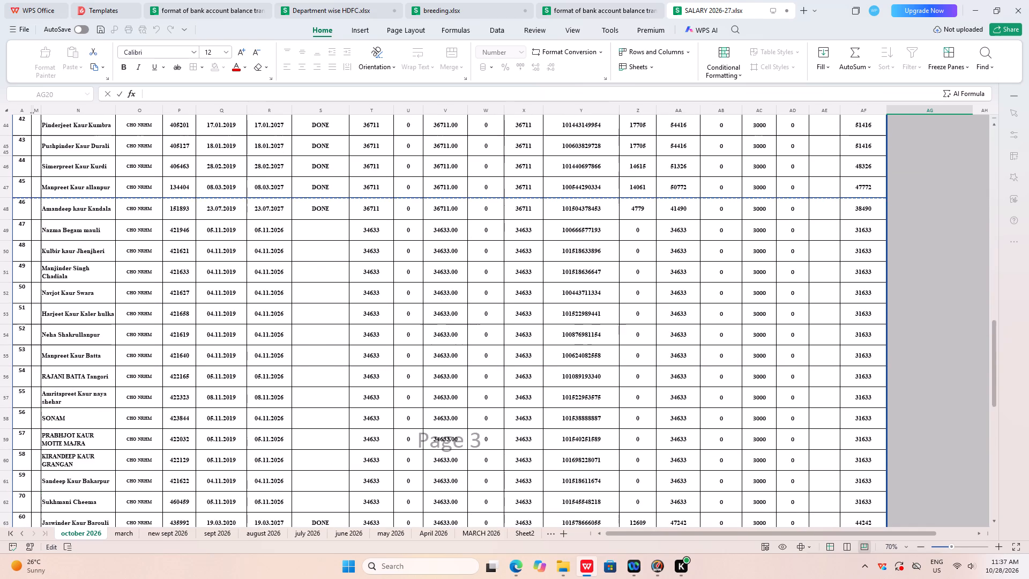
{"action": "scroll", "coordinate": [811, 481], "scroll_direction": "up", "scroll_amount": 15}
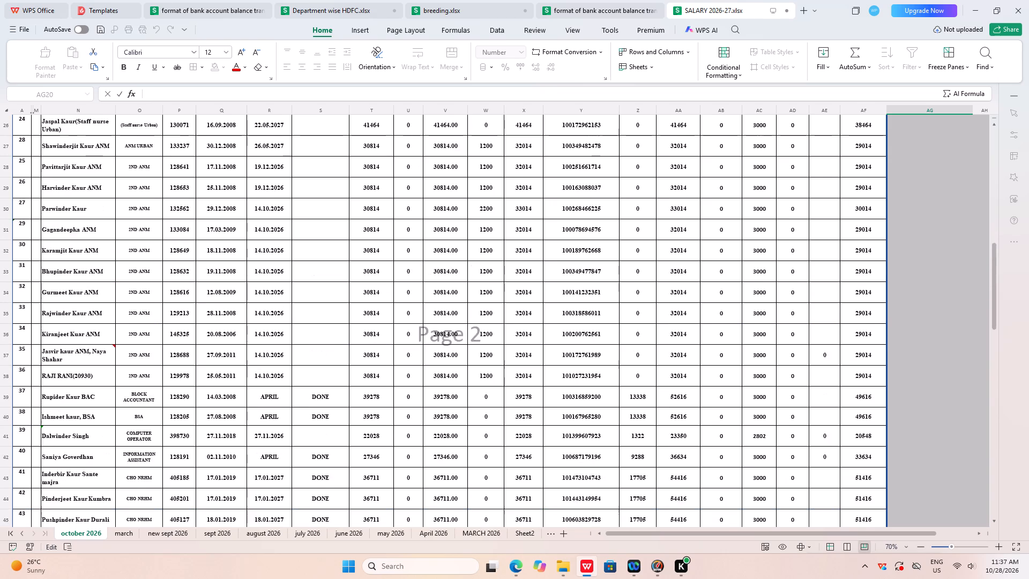
{"action": "scroll", "coordinate": [811, 481], "scroll_direction": "up", "scroll_amount": 6}
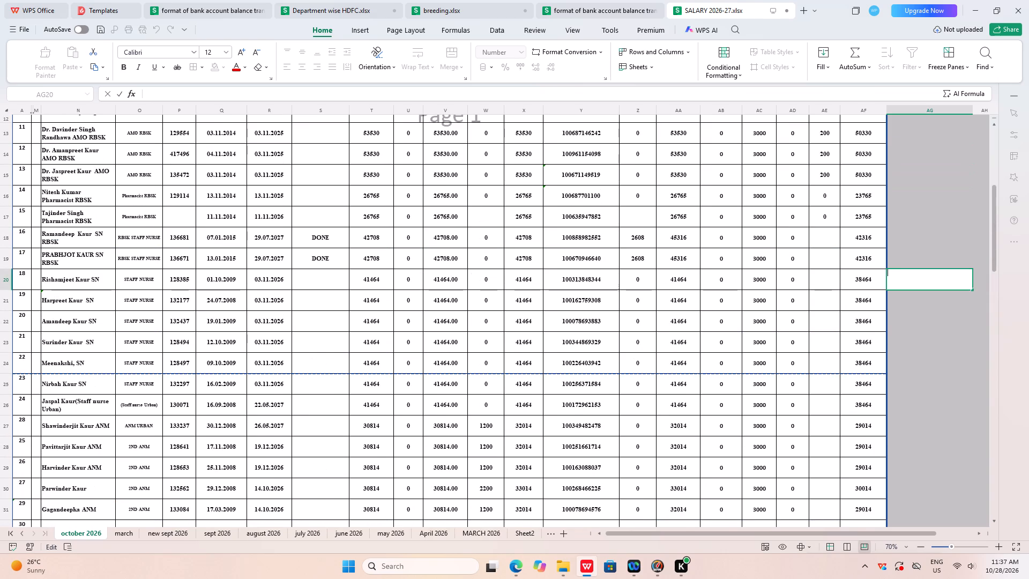
{"action": "scroll", "coordinate": [811, 481], "scroll_direction": "up", "scroll_amount": 2}
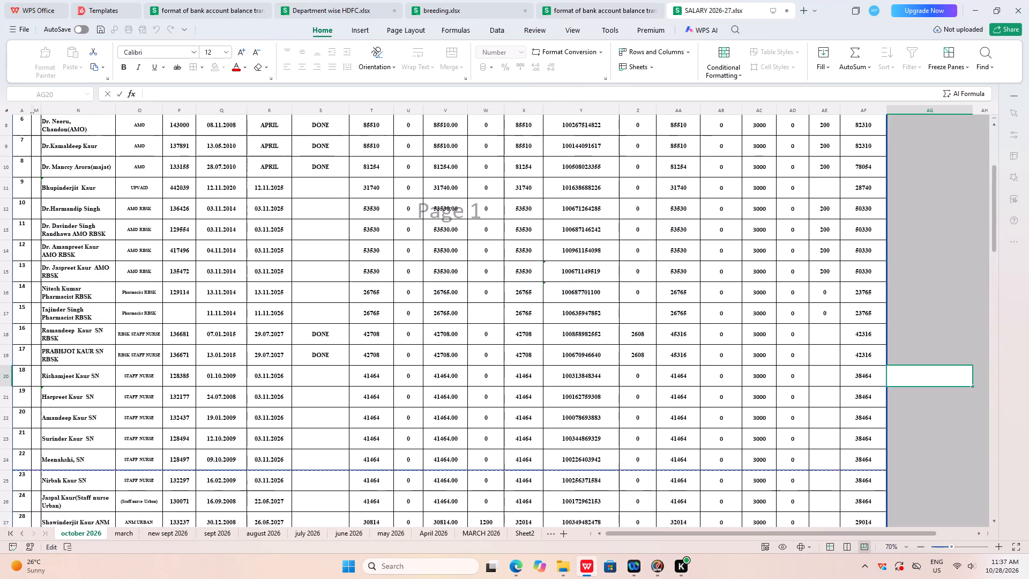
{"action": "scroll", "coordinate": [805, 481], "scroll_direction": "up", "scroll_amount": 9}
Enter 0 as the arrears amount in cell Z17 for the RBSK pharmacist at serial number 15.
{"action": "left_click", "coordinate": [633, 480]}
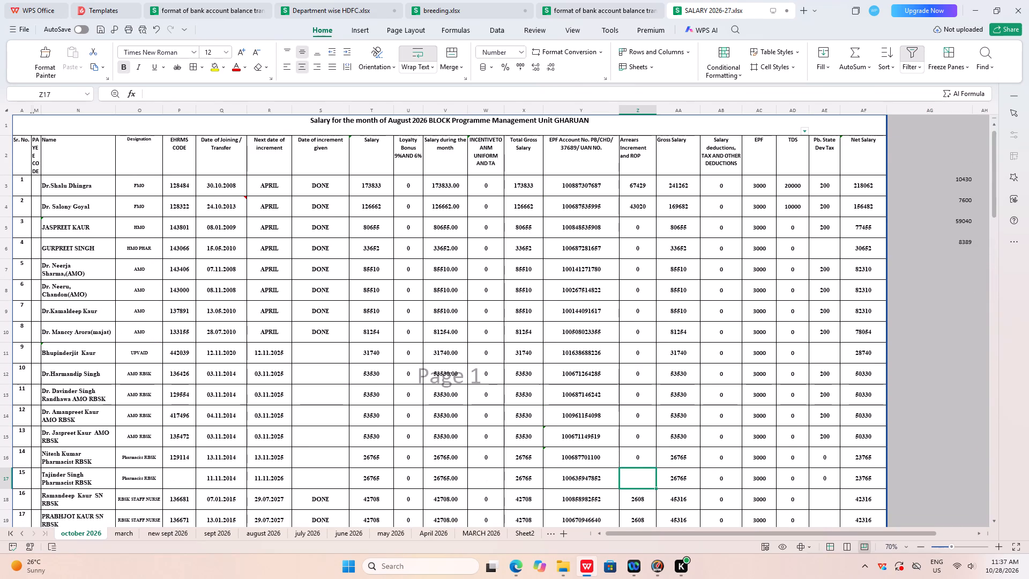
{"action": "key", "text": "0"}
{"action": "left_click", "coordinate": [798, 485]}
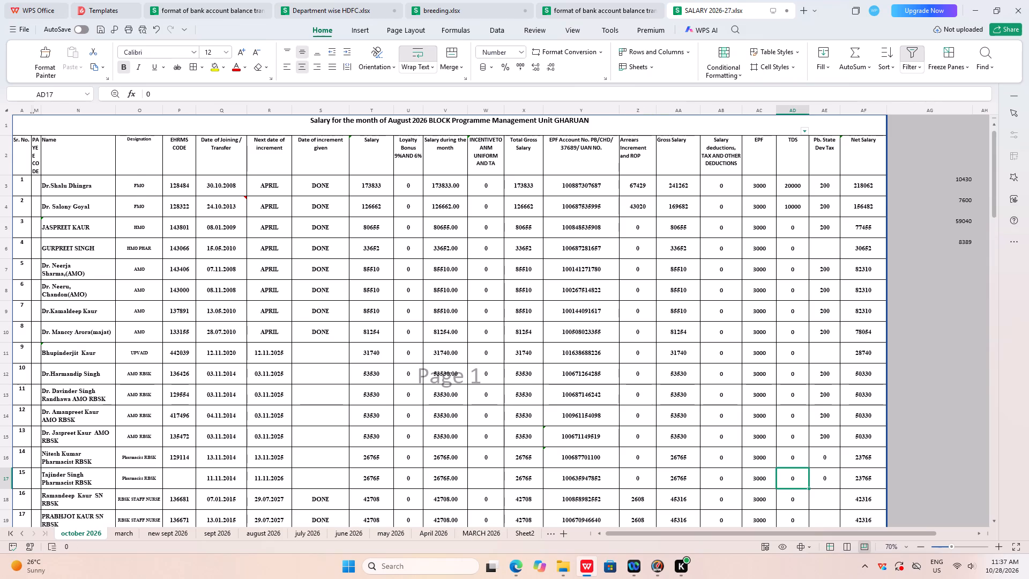
Examine the arrears and deduction entries further down the october 2026 staff rows.
{"action": "scroll", "coordinate": [797, 486], "scroll_direction": "down", "scroll_amount": 13}
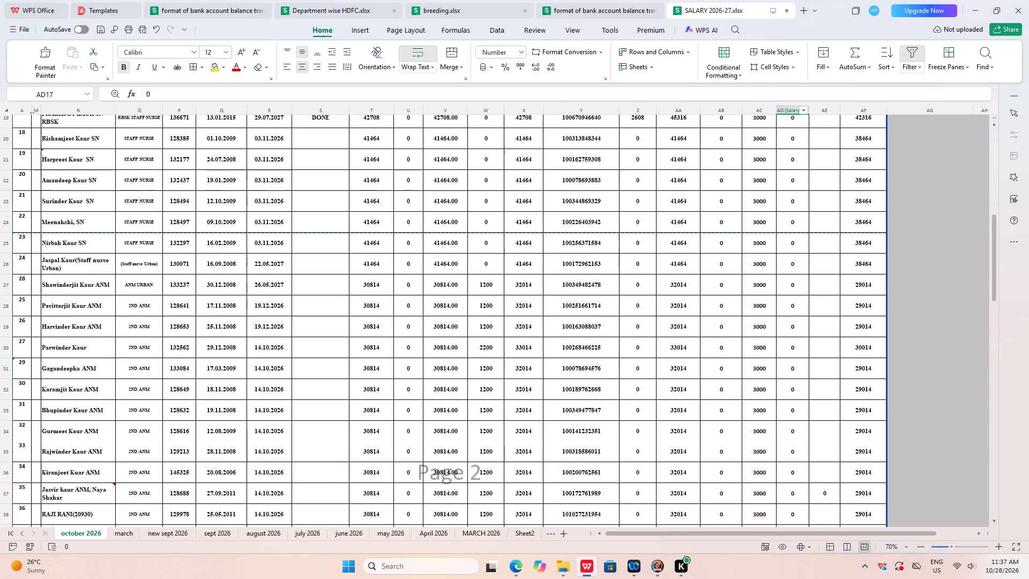
{"action": "scroll", "coordinate": [797, 486], "scroll_direction": "down", "scroll_amount": 3}
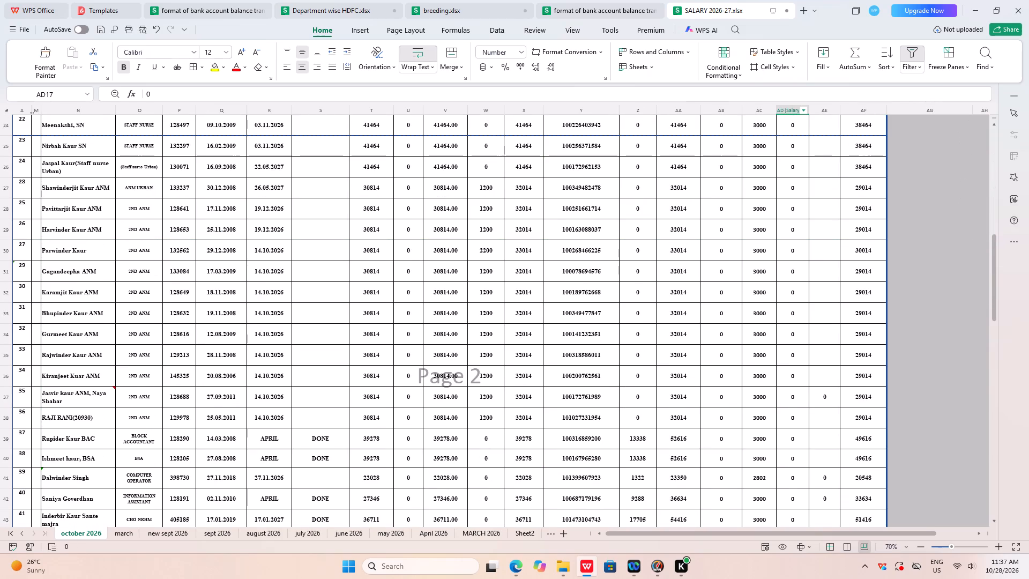
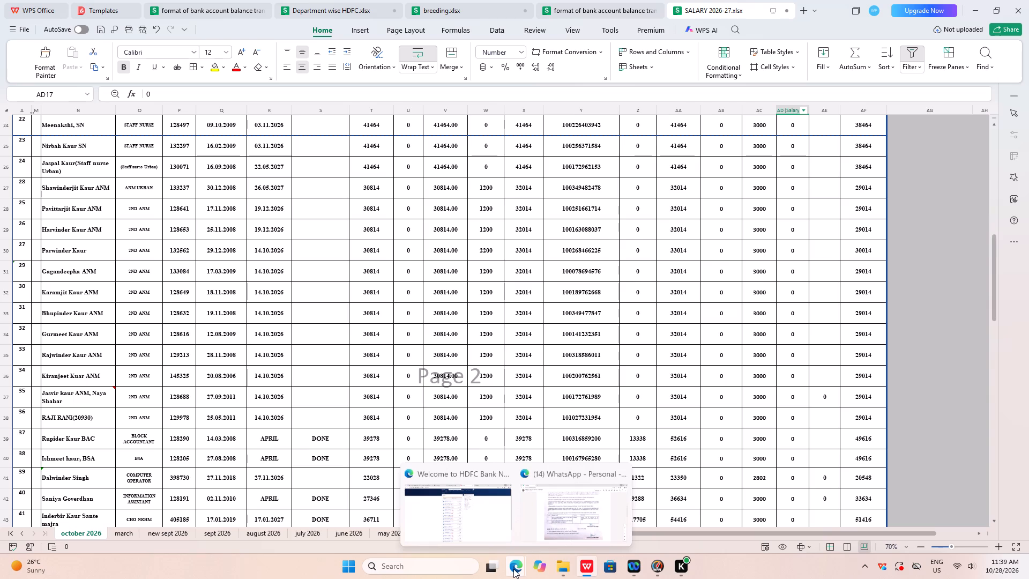
Review the arrears, gross salary and deduction columns of the october 2026 sheet down to the TOTAL row.
{"action": "left_click", "coordinate": [931, 433]}
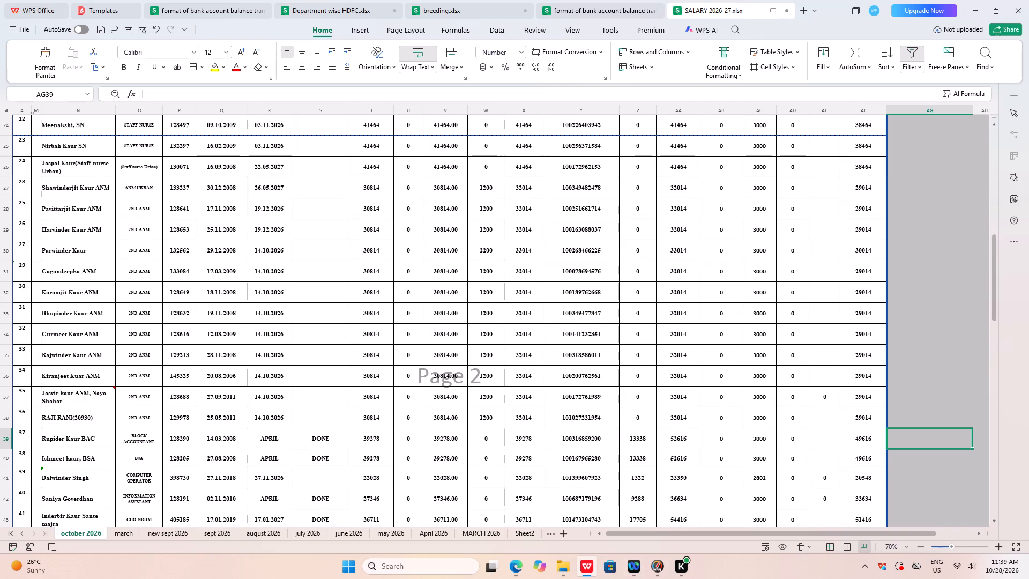
{"action": "scroll", "coordinate": [714, 501], "scroll_direction": "down", "scroll_amount": 2}
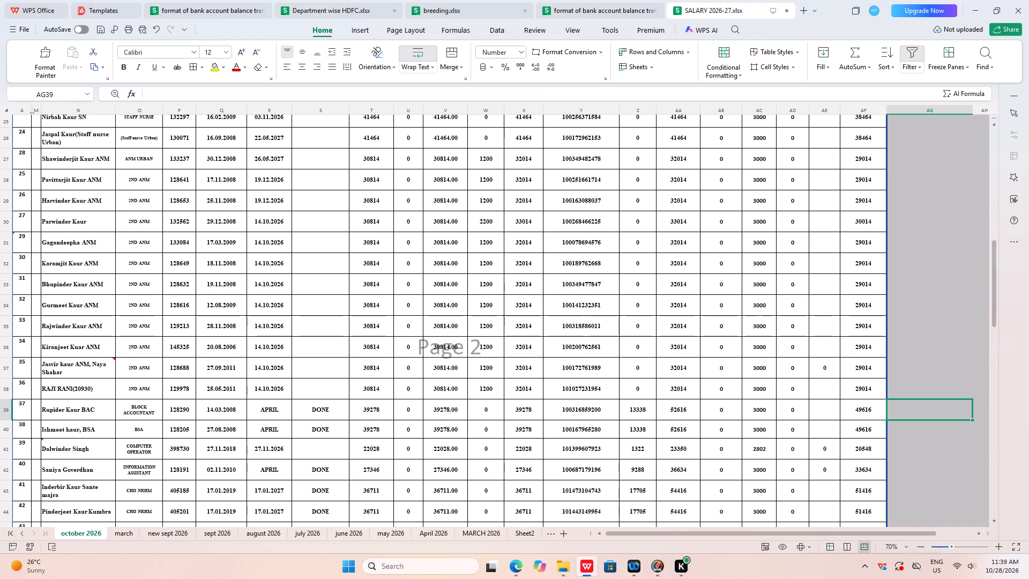
{"action": "scroll", "coordinate": [714, 501], "scroll_direction": "up", "scroll_amount": 9}
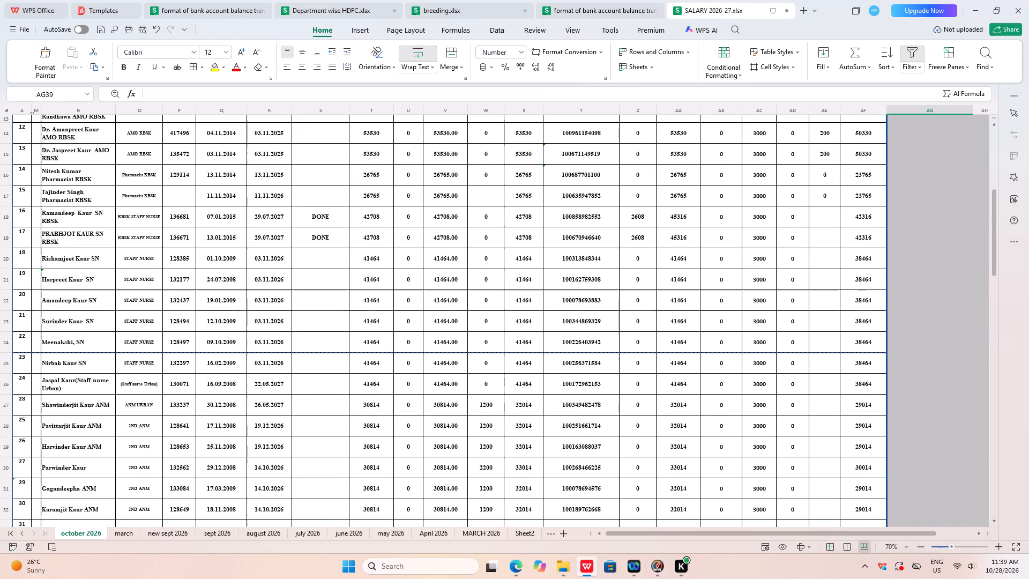
{"action": "scroll", "coordinate": [714, 499], "scroll_direction": "down", "scroll_amount": 1}
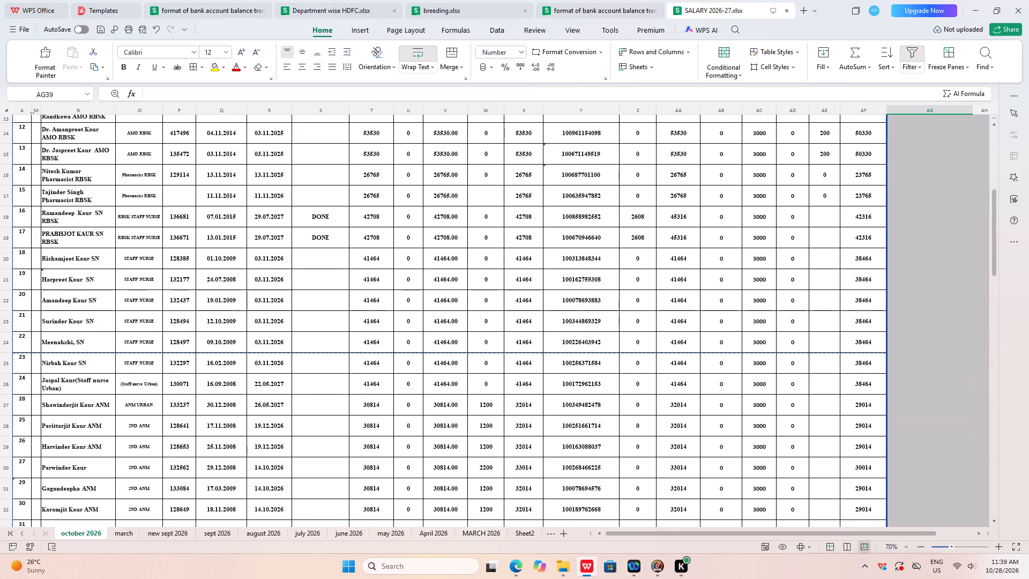
{"action": "scroll", "coordinate": [714, 499], "scroll_direction": "down", "scroll_amount": 10}
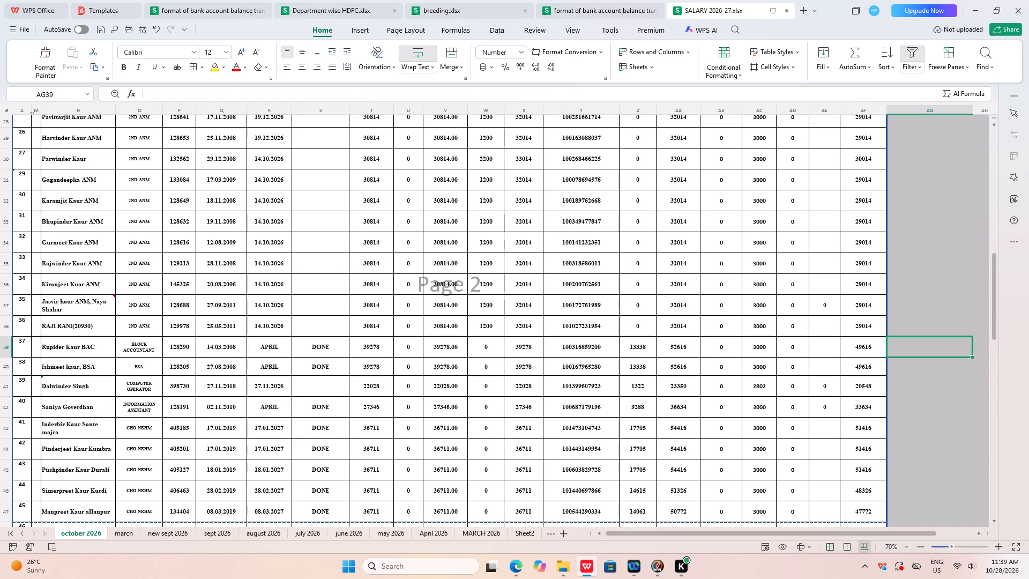
{"action": "scroll", "coordinate": [823, 492], "scroll_direction": "down", "scroll_amount": 7}
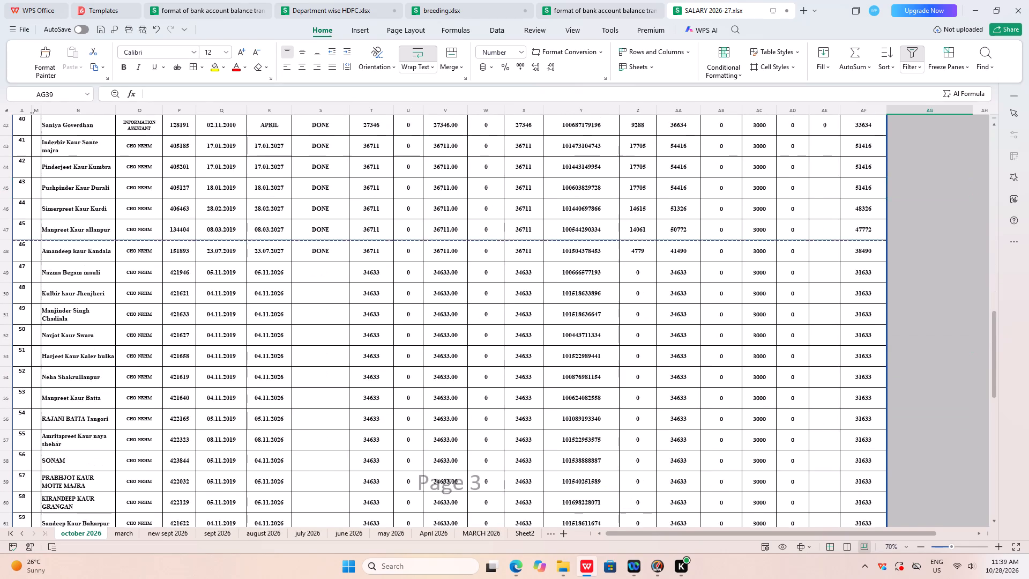
{"action": "scroll", "coordinate": [817, 495], "scroll_direction": "down", "scroll_amount": 13}
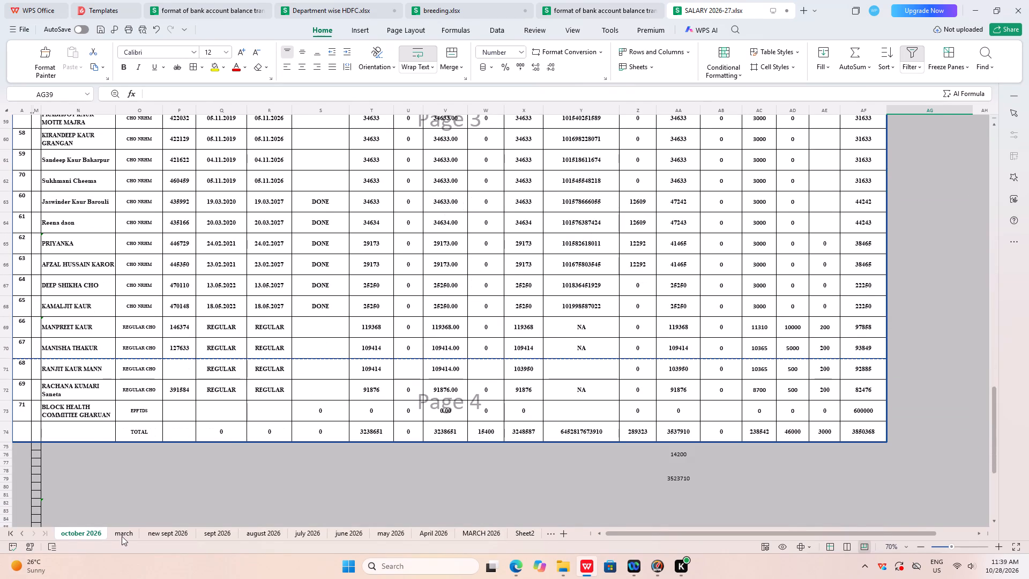
On the march sheet, set the Employer Share NPS/EPF amounts in cells E75 to E78 to 0.
{"action": "left_click", "coordinate": [122, 536]}
{"action": "left_click", "coordinate": [378, 444]}
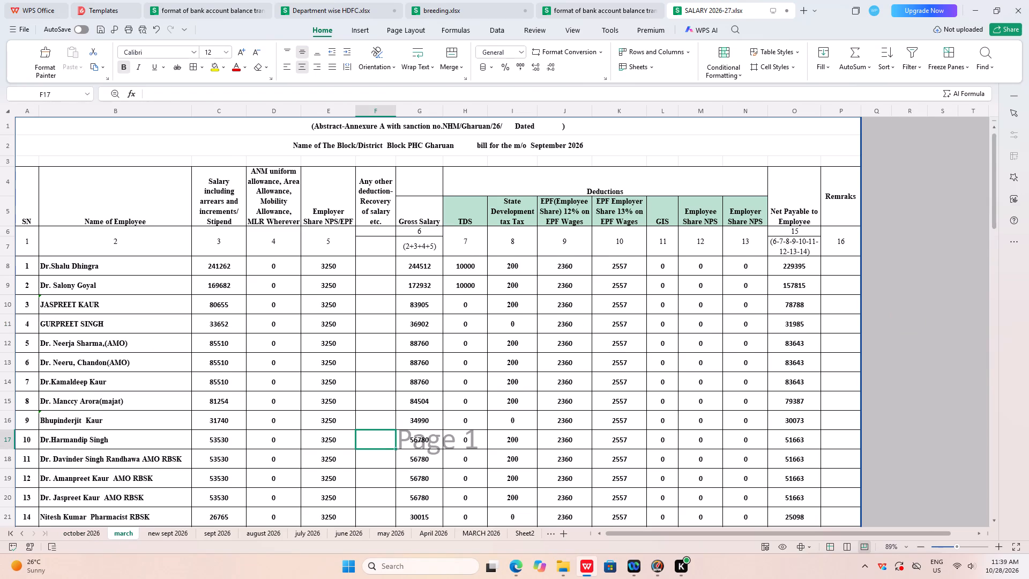
{"action": "scroll", "coordinate": [378, 395], "scroll_direction": "down", "scroll_amount": 20}
{"action": "scroll", "coordinate": [378, 395], "scroll_direction": "down", "scroll_amount": 2}
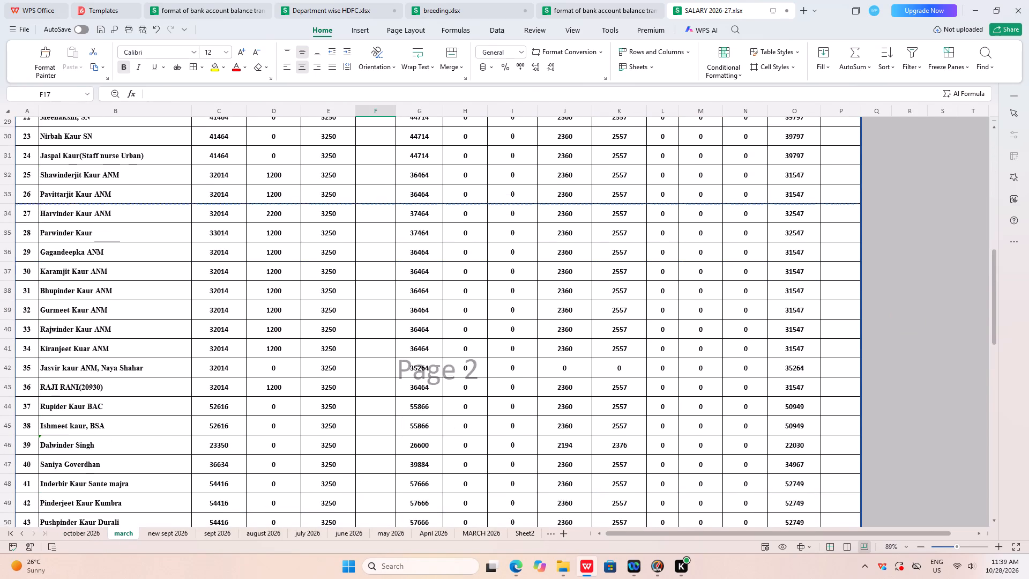
{"action": "scroll", "coordinate": [381, 406], "scroll_direction": "down", "scroll_amount": 18}
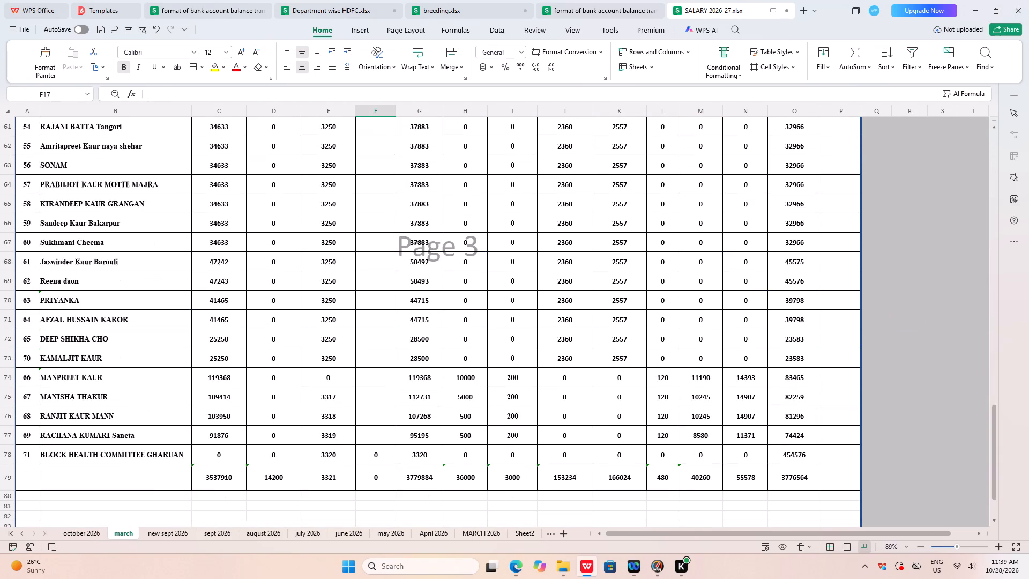
{"action": "left_click", "coordinate": [341, 399]}
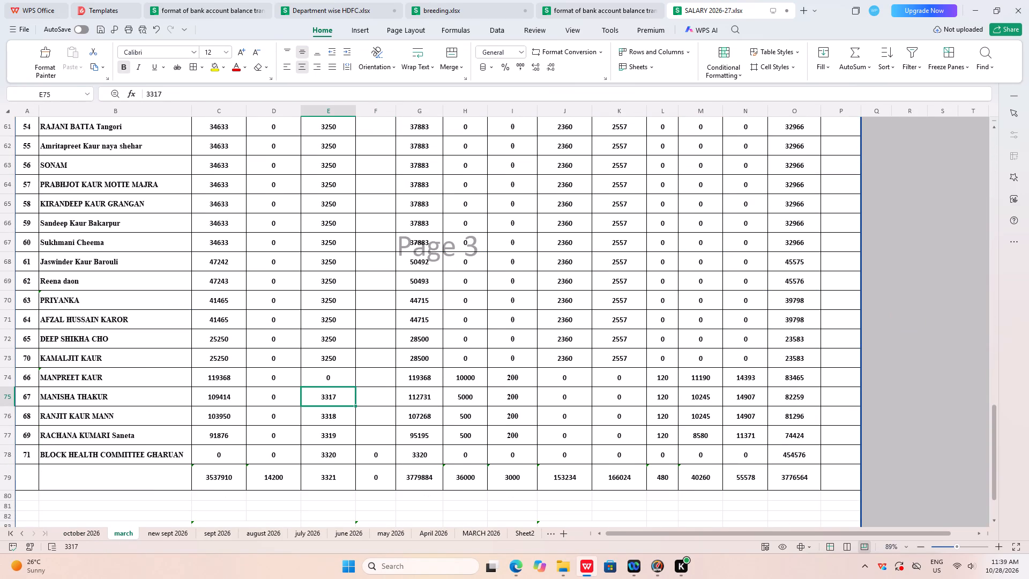
{"action": "key", "text": "0"}
{"action": "key", "text": "Down"}
{"action": "key", "text": "0"}
{"action": "key", "text": "Down"}
{"action": "key", "text": "0"}
{"action": "key", "text": "Down"}
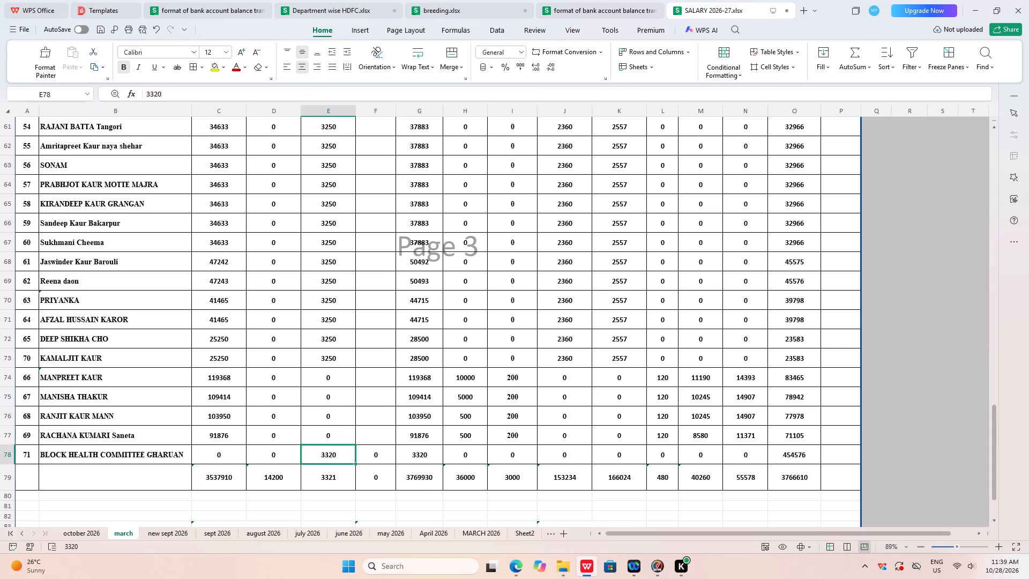
{"action": "key", "text": "0"}
{"action": "key", "text": "Down"}
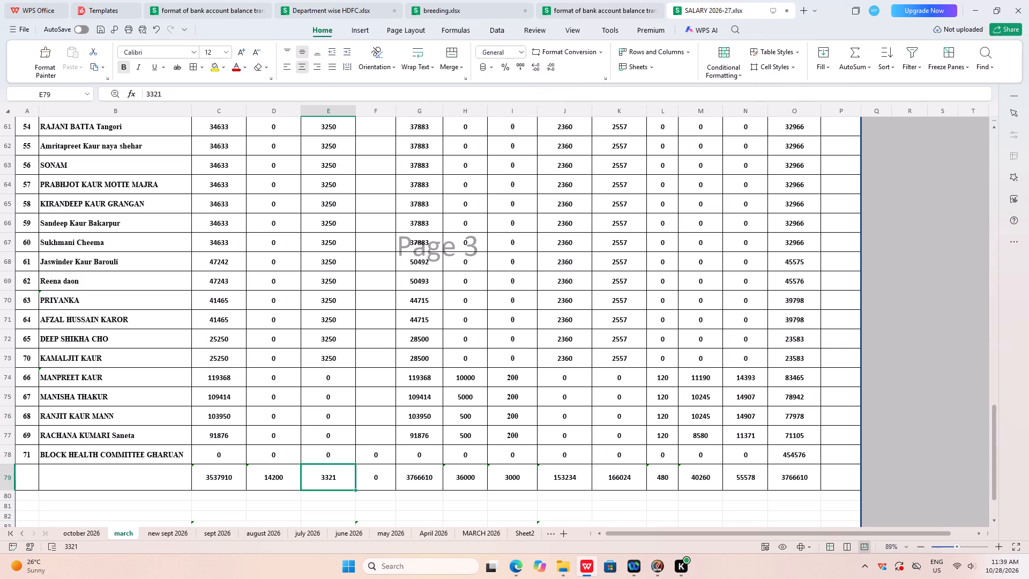
Check the march sheet's salary and allowance rows against the staff rows of the october 2026 sheet.
{"action": "scroll", "coordinate": [501, 353], "scroll_direction": "up", "scroll_amount": 9}
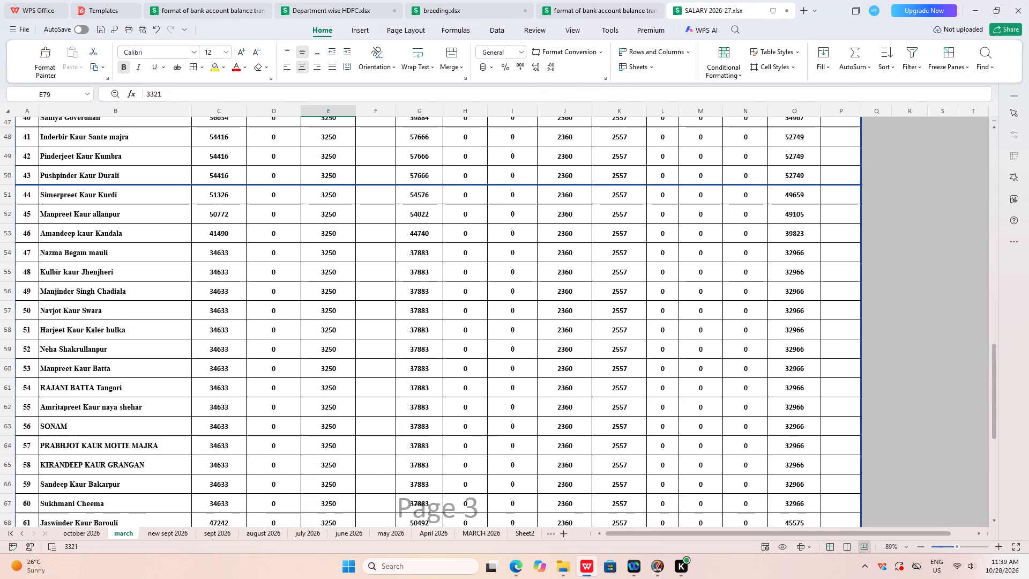
{"action": "scroll", "coordinate": [518, 381], "scroll_direction": "up", "scroll_amount": 18}
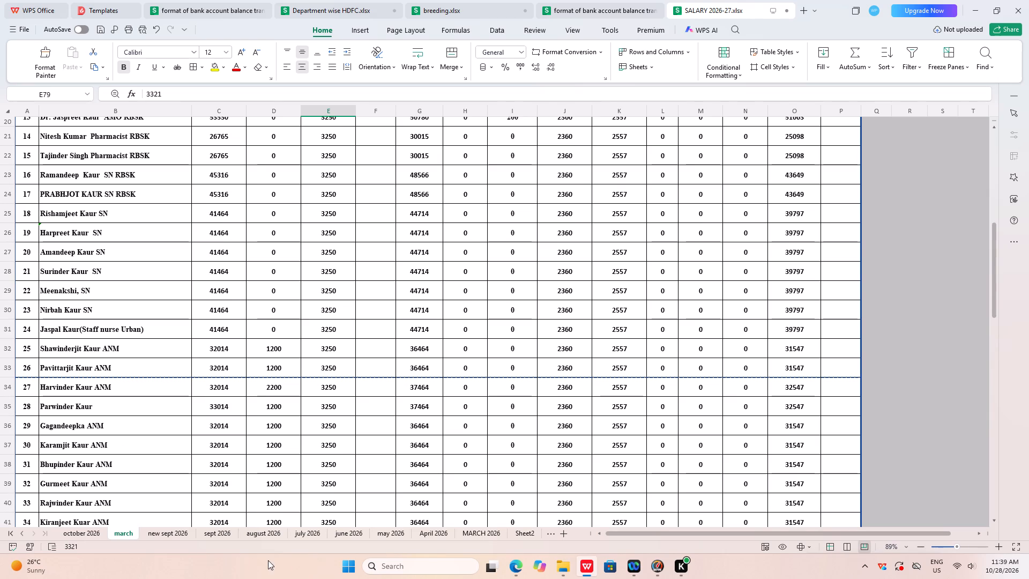
{"action": "left_click", "coordinate": [82, 536]}
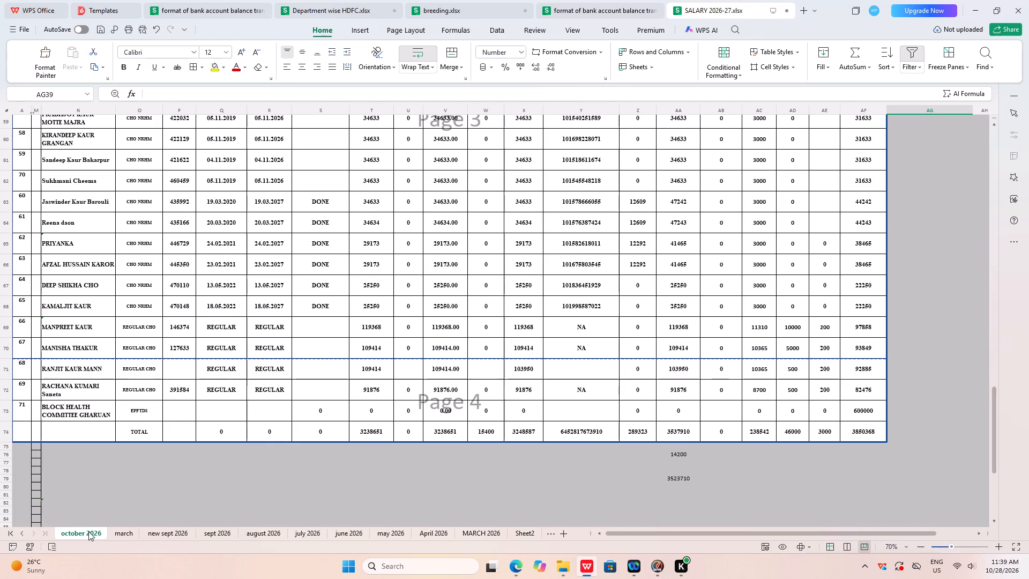
{"action": "scroll", "coordinate": [710, 365], "scroll_direction": "up", "scroll_amount": 15}
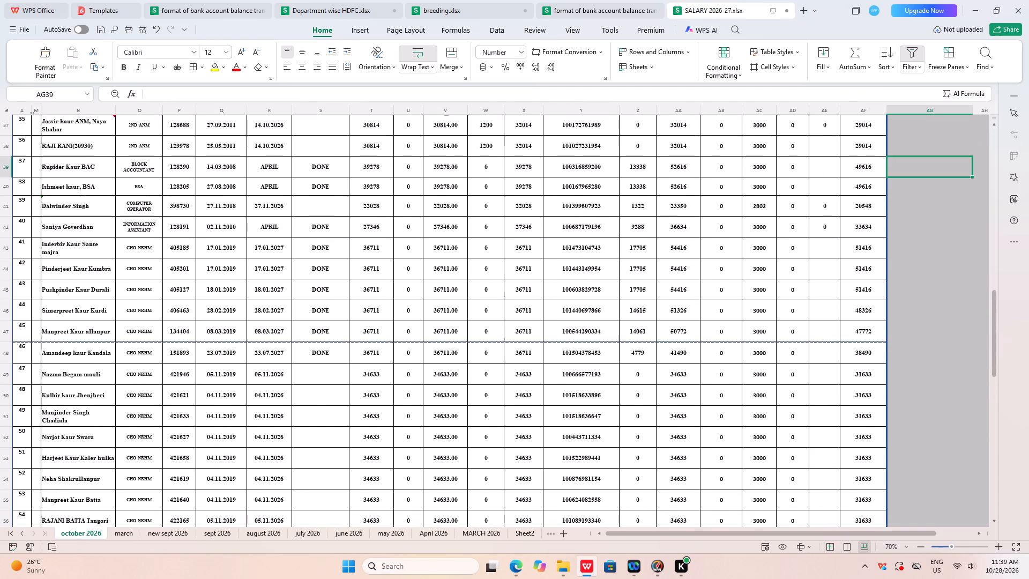
{"action": "scroll", "coordinate": [712, 365], "scroll_direction": "up", "scroll_amount": 6}
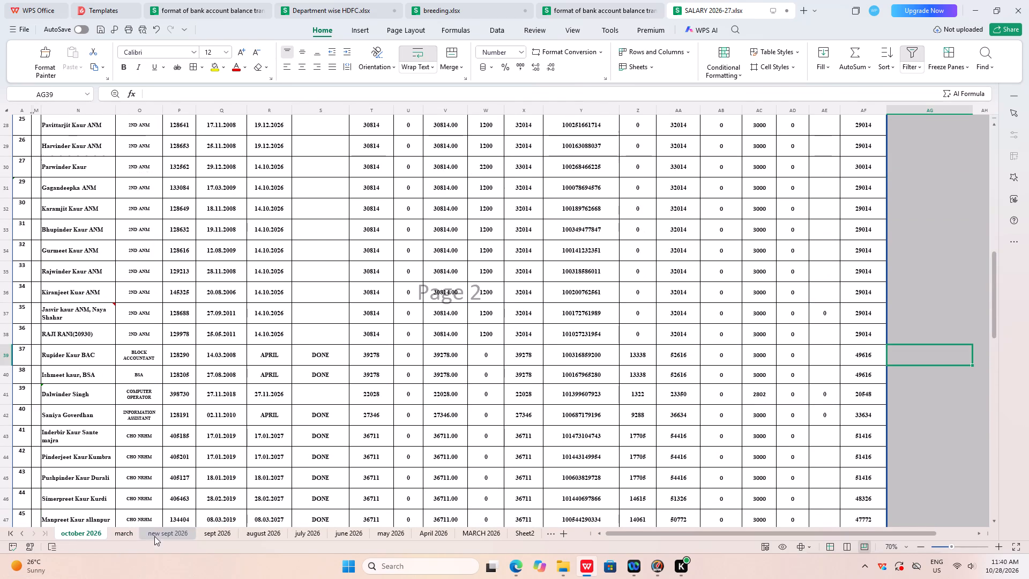
On the march sheet, enter the formula =C32-D32 in cell F32 and fill it down through F44.
{"action": "left_click", "coordinate": [128, 534]}
{"action": "left_click", "coordinate": [318, 419]}
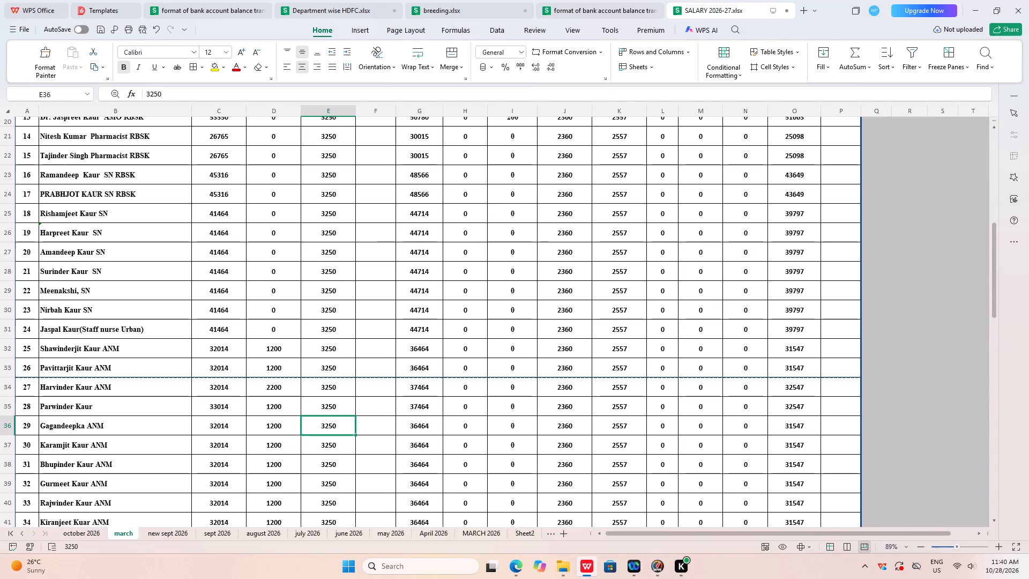
{"action": "left_click", "coordinate": [234, 351]}
{"action": "left_click", "coordinate": [368, 353]}
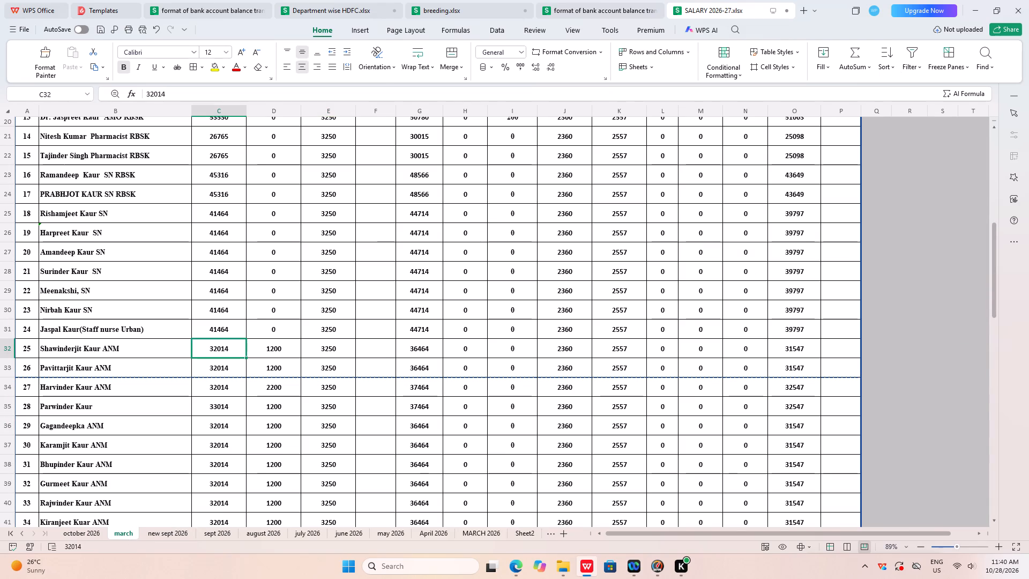
{"action": "key", "text": "equal"}
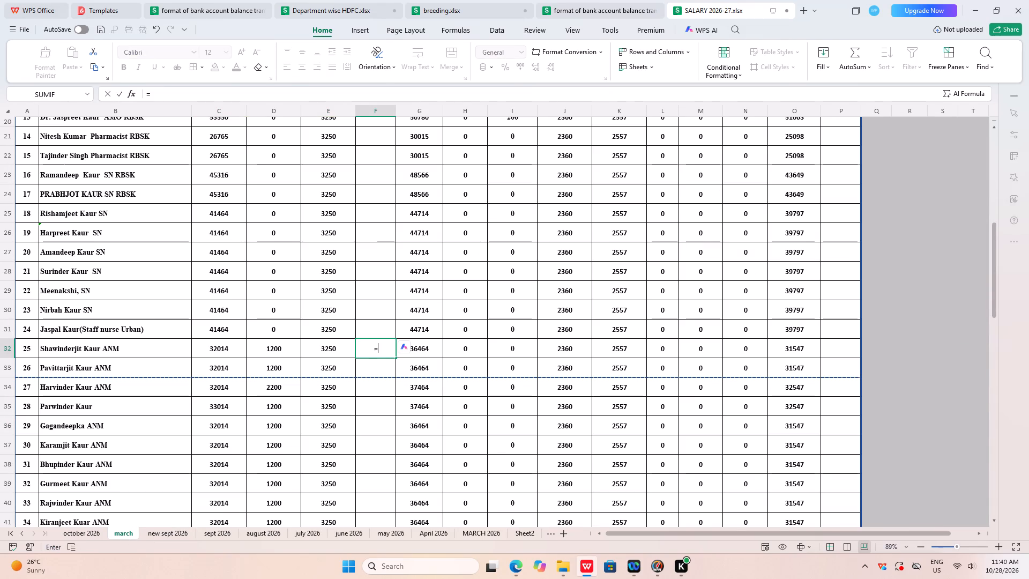
{"action": "left_click", "coordinate": [233, 353]}
{"action": "key", "text": "minus"}
{"action": "left_click", "coordinate": [269, 353]}
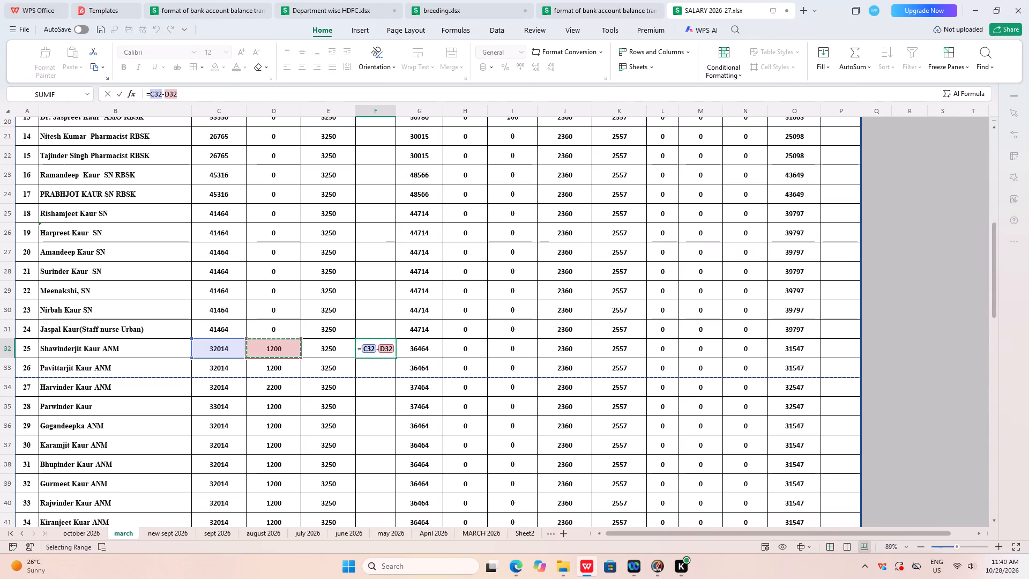
{"action": "key", "text": "Return"}
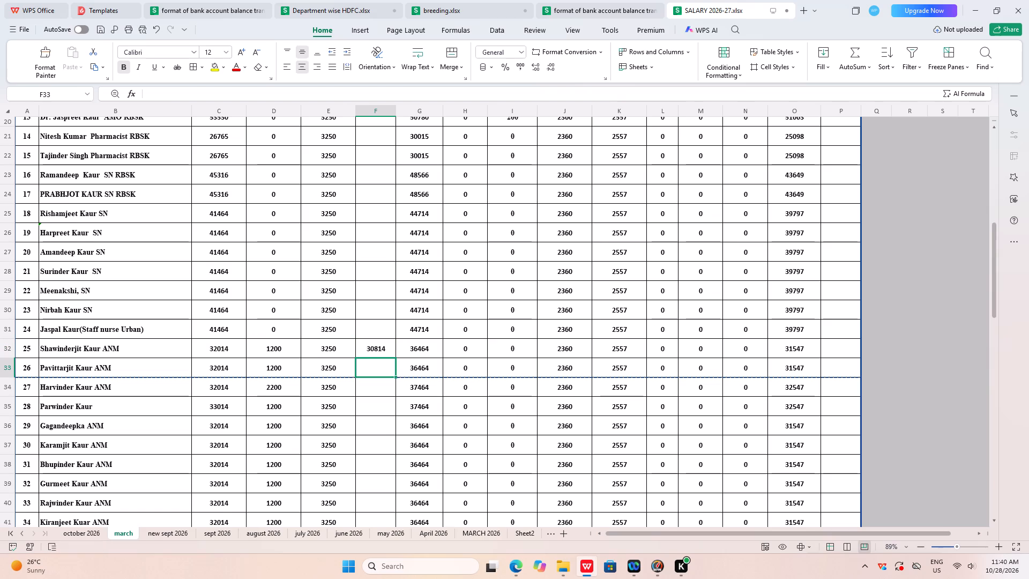
{"action": "left_click", "coordinate": [370, 350]}
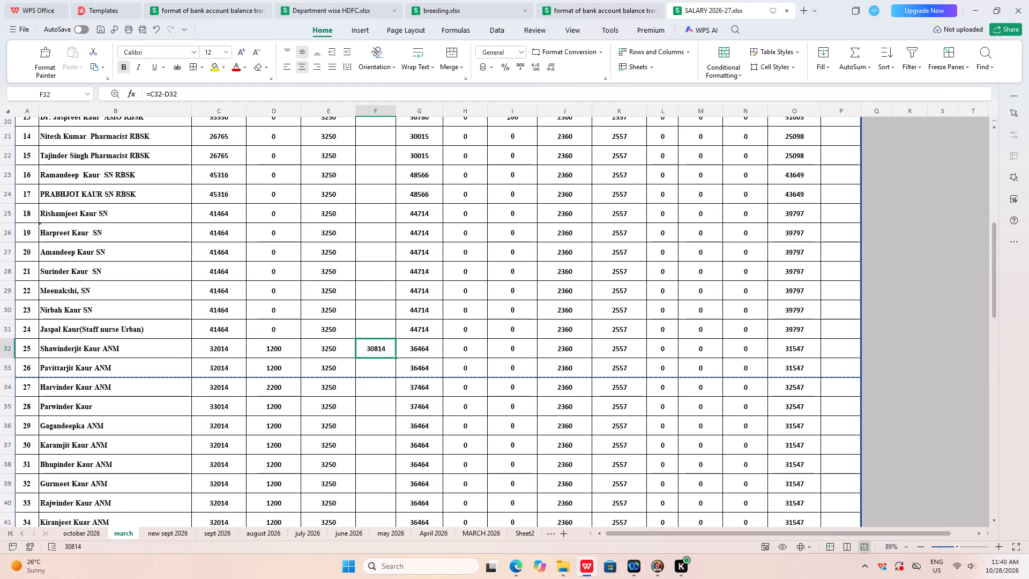
{"action": "left_click_drag", "start_coordinate": [396, 359], "coordinate": [371, 472]}
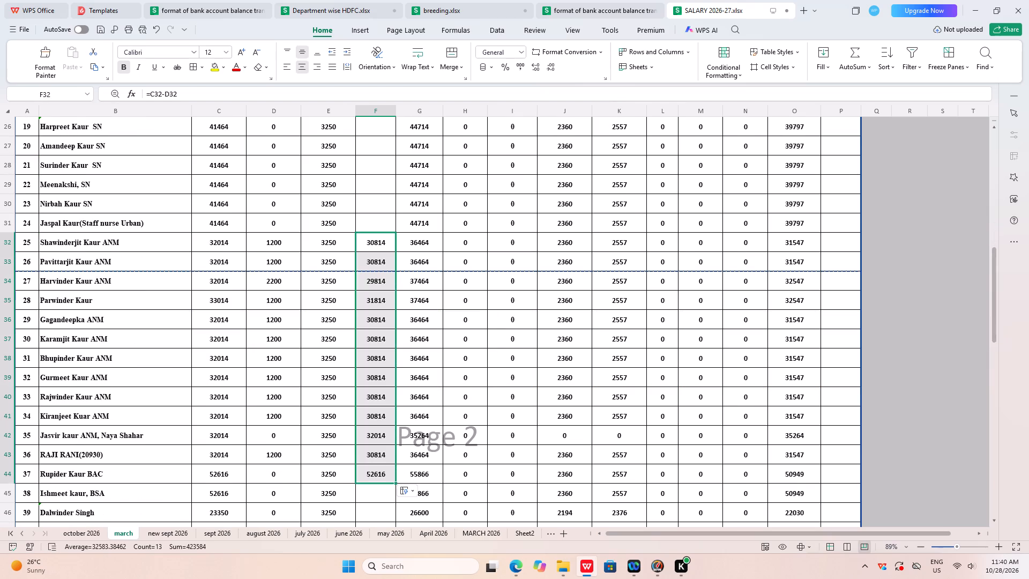
Set the allowance in cell D42, for the ANM at serial number 35, to 1200.
{"action": "left_click", "coordinate": [289, 435]}
{"action": "type", "text": "1200"}
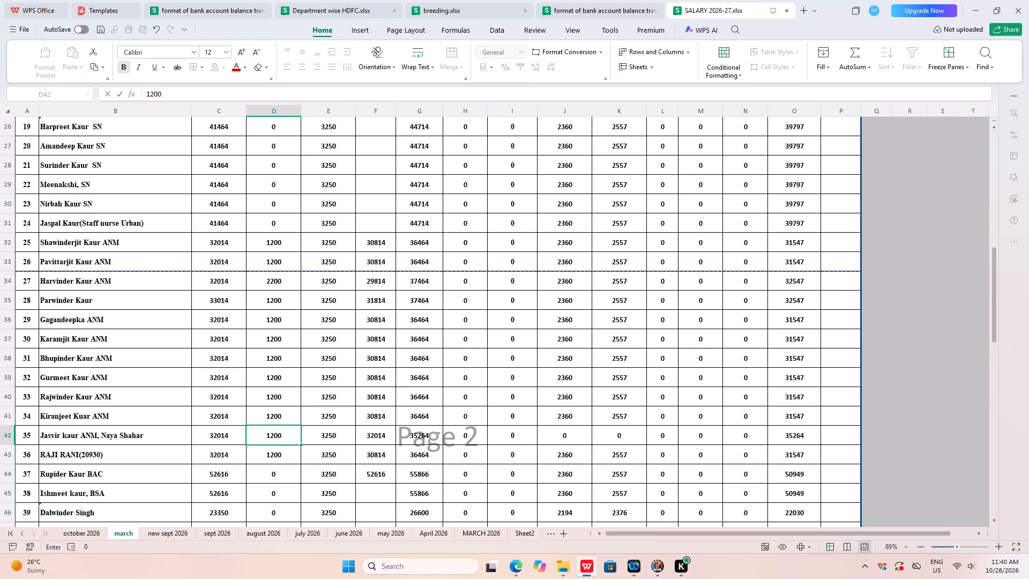
{"action": "left_click", "coordinate": [342, 486]}
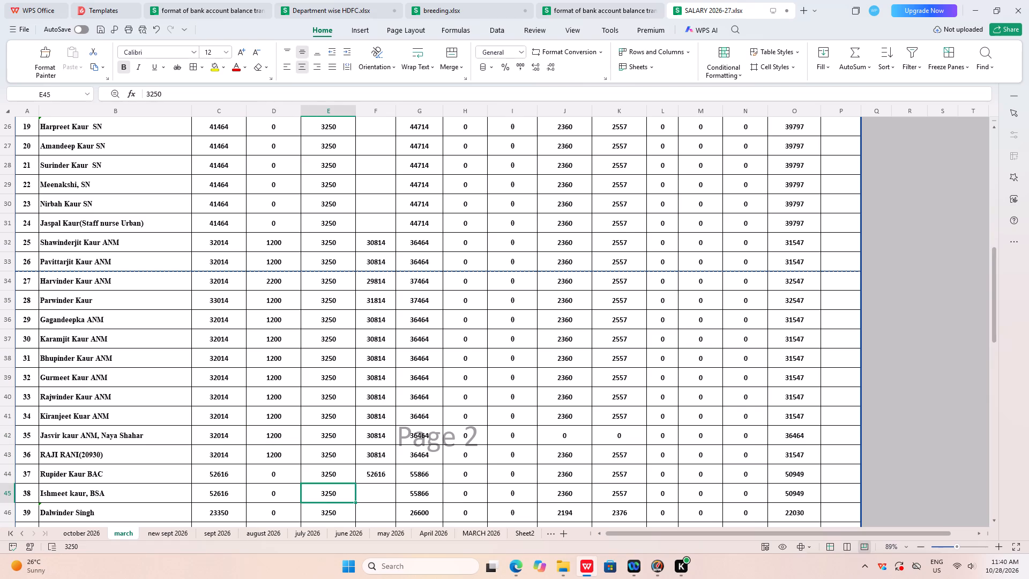
Set the salary in cell C32 to 30814 and fill it down the ANM rows through C43.
{"action": "left_click_drag", "start_coordinate": [368, 454], "coordinate": [384, 249]}
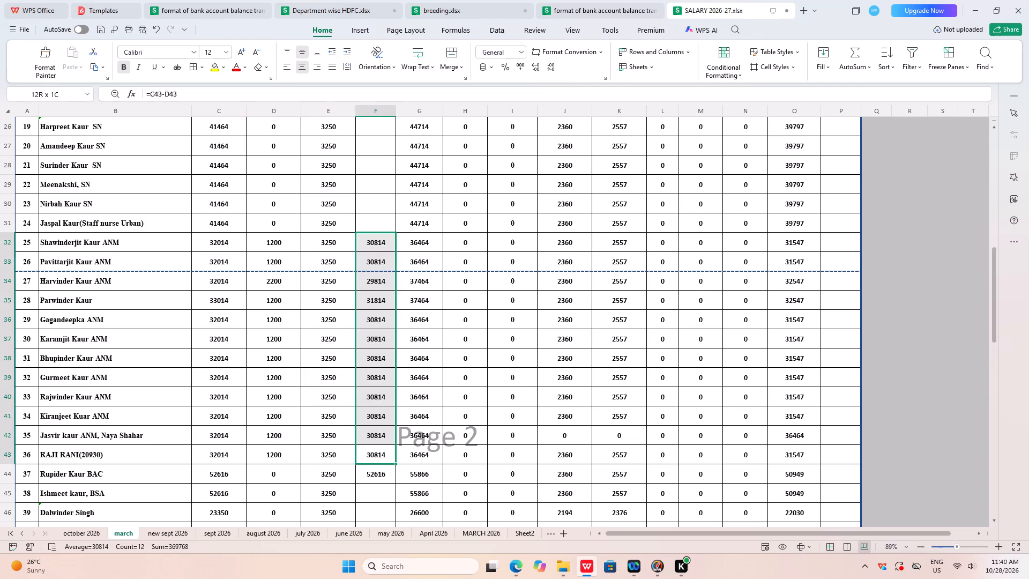
{"action": "left_click_drag", "start_coordinate": [384, 249], "coordinate": [384, 248]}
{"action": "left_click", "coordinate": [237, 243]}
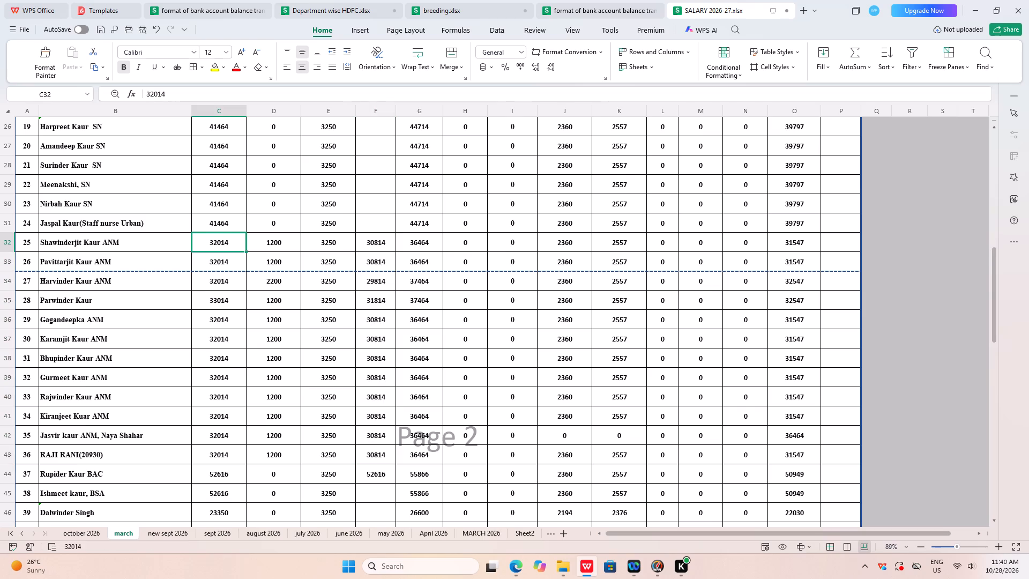
{"action": "type", "text": "30814"}
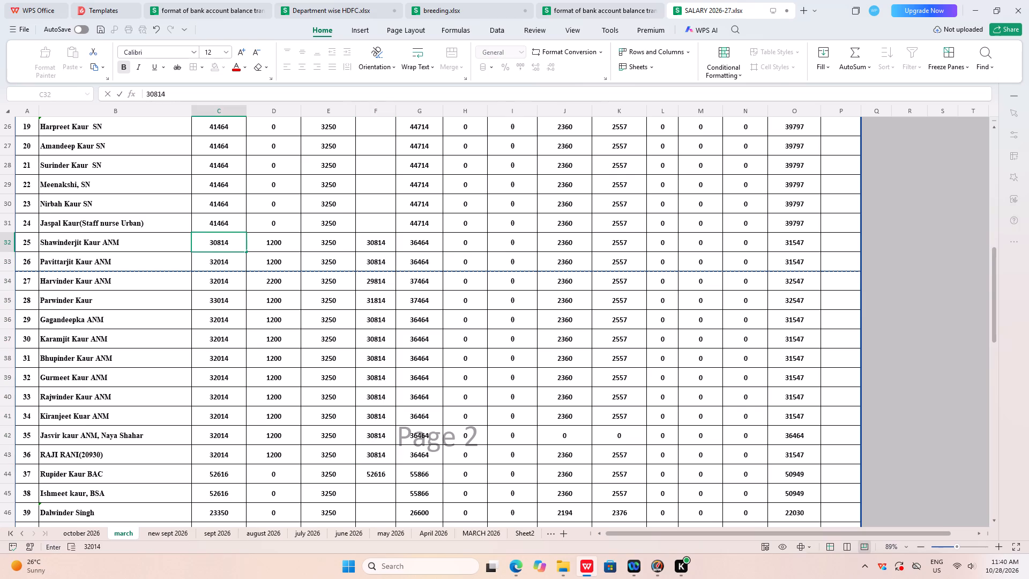
{"action": "left_click", "coordinate": [278, 321]}
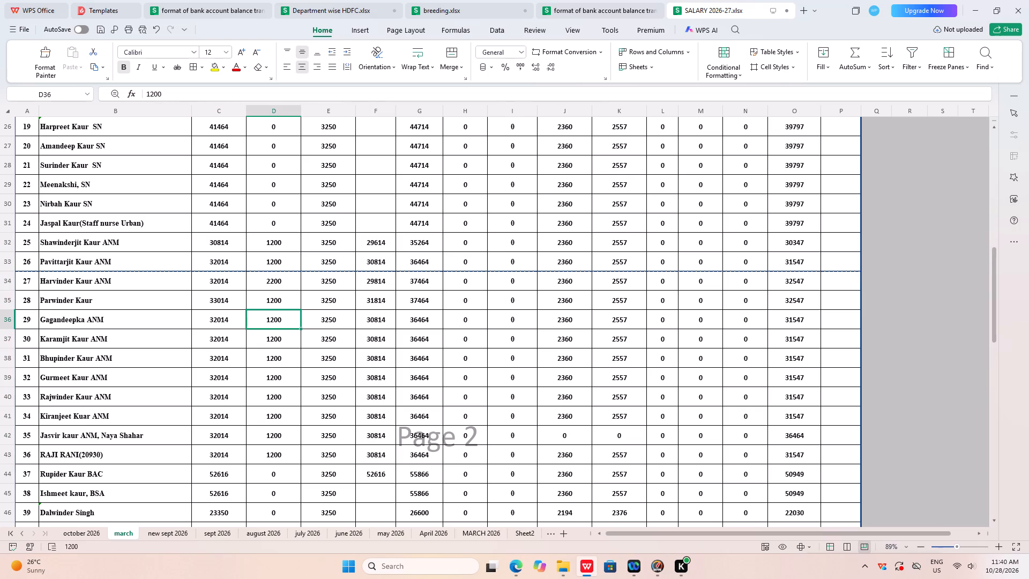
{"action": "left_click", "coordinate": [228, 246]}
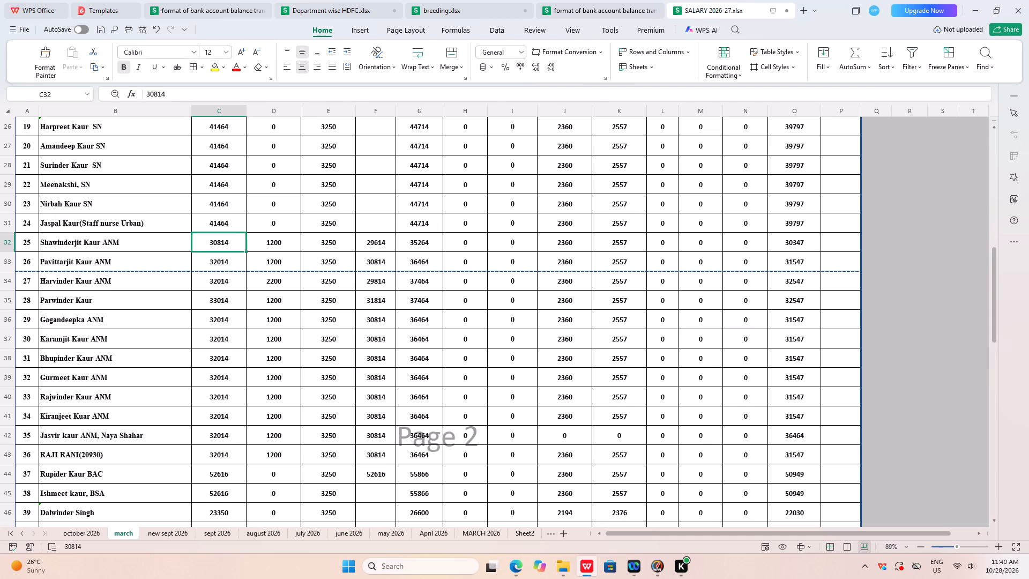
{"action": "left_click_drag", "start_coordinate": [245, 252], "coordinate": [230, 440]}
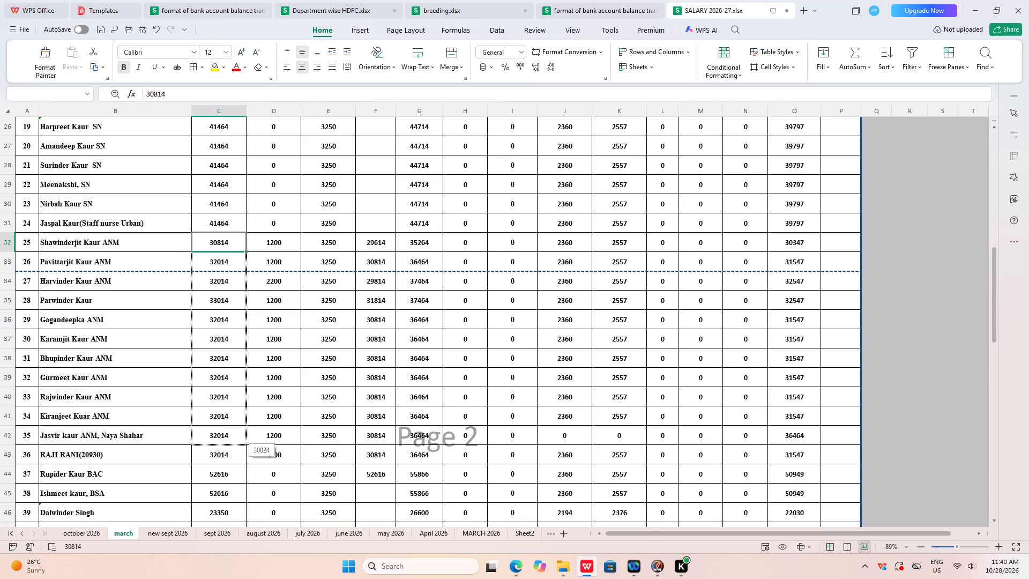
{"action": "left_click_drag", "start_coordinate": [230, 440], "coordinate": [229, 456]}
{"action": "left_click_drag", "start_coordinate": [229, 456], "coordinate": [229, 457]}
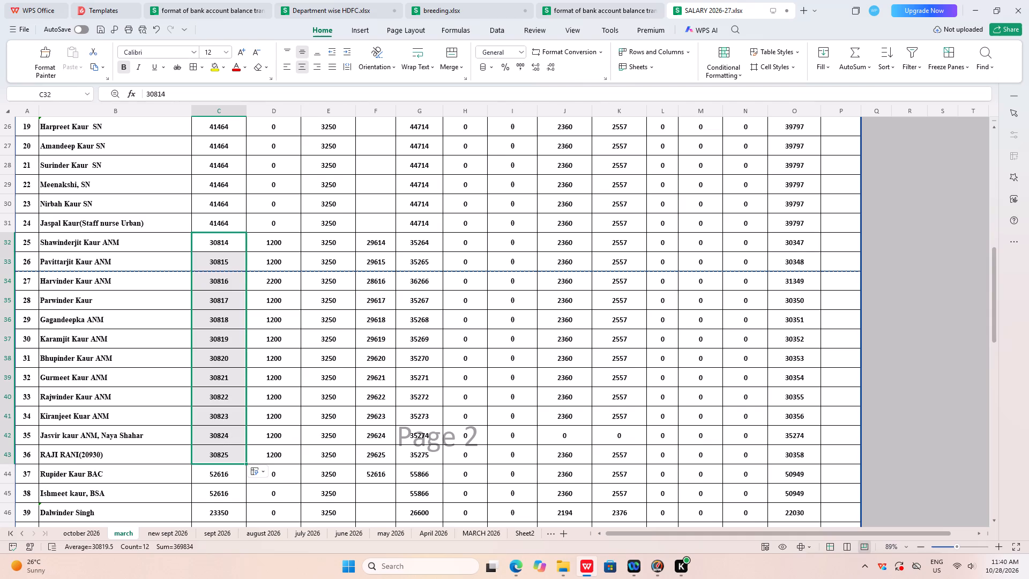
Copy the 30814 salary from cell C32 unchanged into the remaining ANM rows, C33 through C43.
{"action": "left_click", "coordinate": [242, 240]}
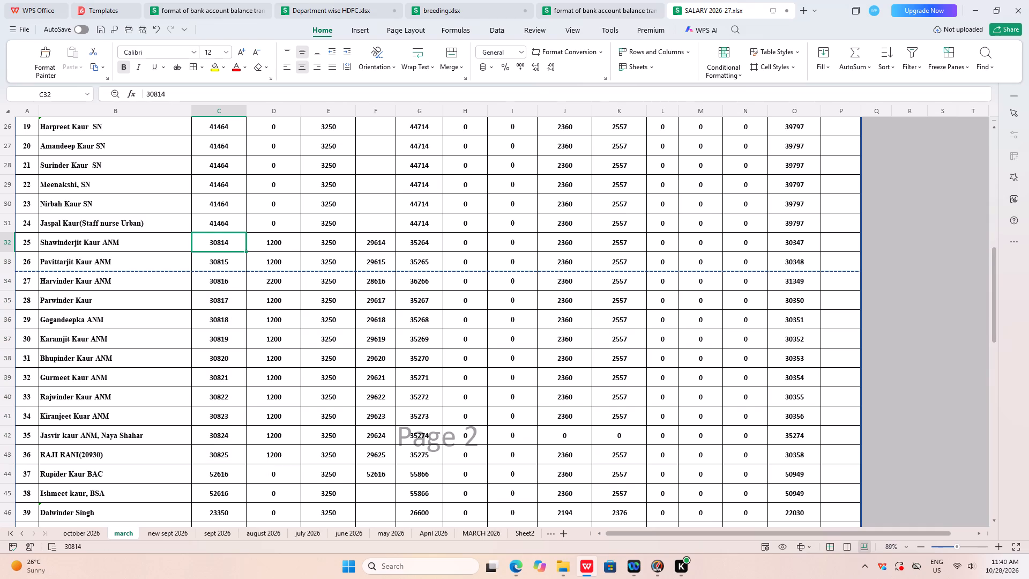
{"action": "key", "text": "ctrl+c"}
{"action": "left_click_drag", "start_coordinate": [230, 263], "coordinate": [227, 426]}
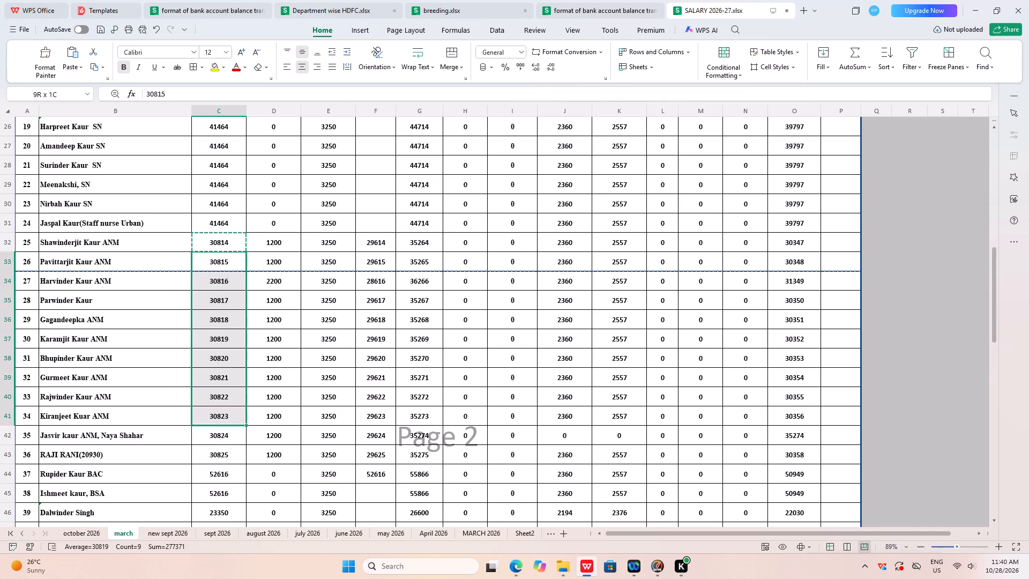
{"action": "left_click_drag", "start_coordinate": [227, 426], "coordinate": [228, 446]}
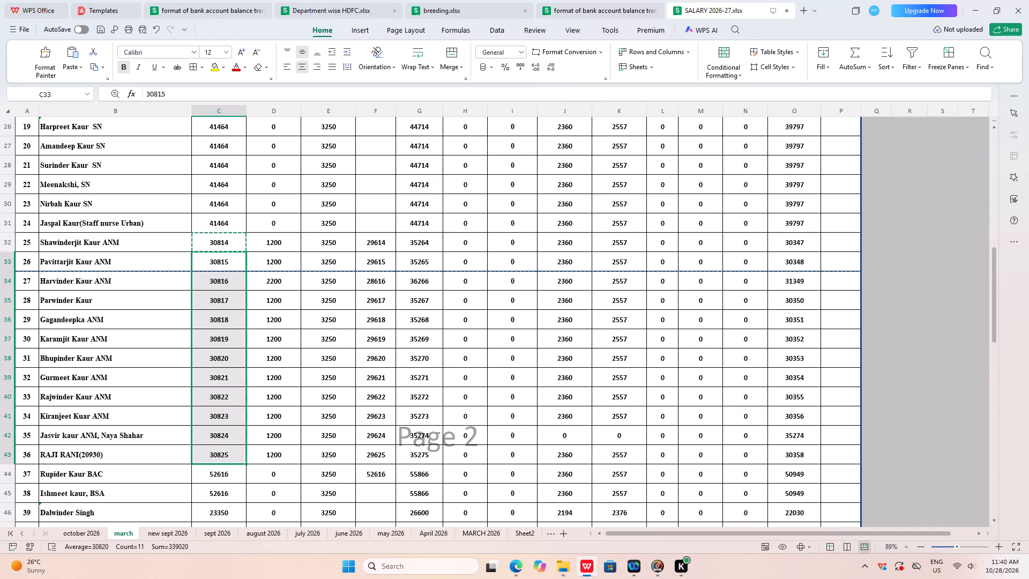
{"action": "key", "text": "ctrl+v"}
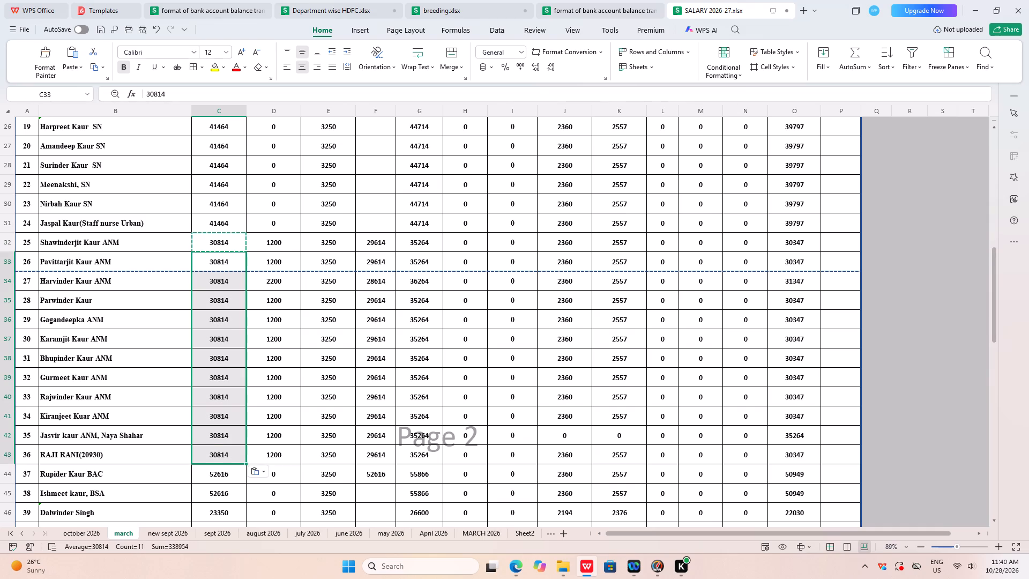
{"action": "left_click", "coordinate": [295, 484]}
Clear the subtraction formulas from cells F32 through F44 in the deduction column.
{"action": "left_click_drag", "start_coordinate": [379, 238], "coordinate": [384, 478]}
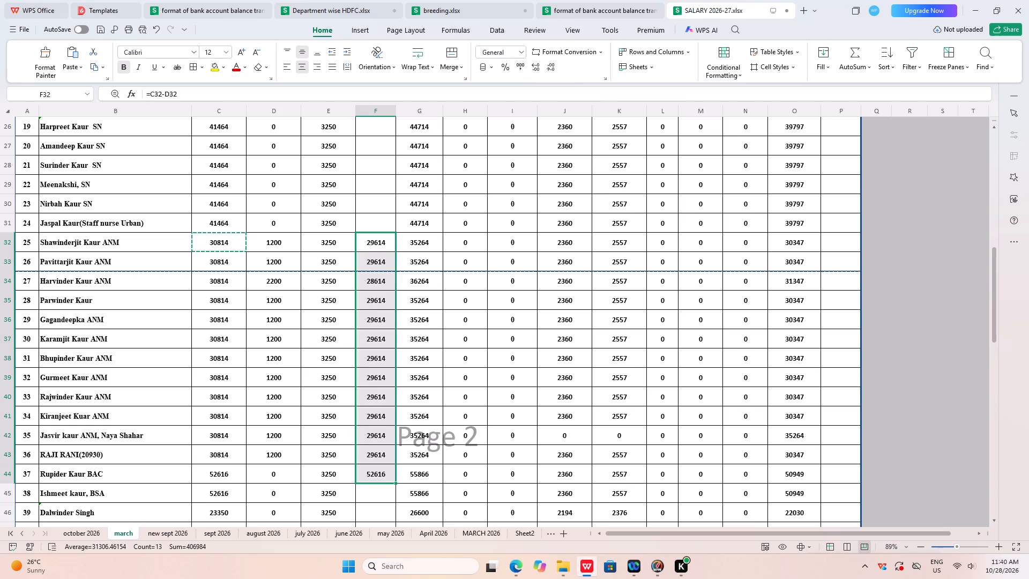
{"action": "key", "text": "Delete"}
{"action": "left_click", "coordinate": [378, 495]}
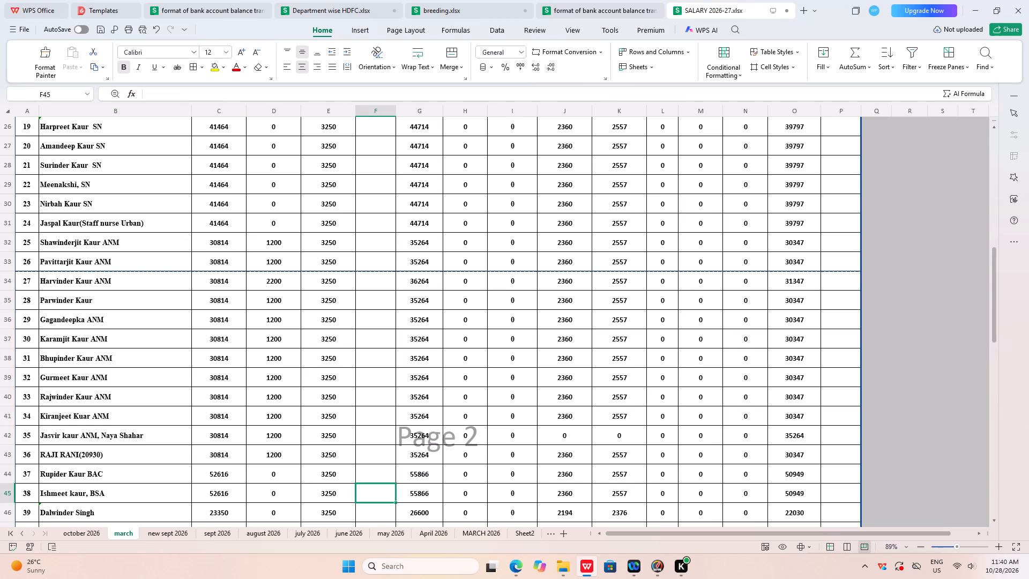
{"action": "left_click", "coordinate": [378, 498]}
Fill the total formula =SUM(C8:C78) in cell C79 across the totals row through G79.
{"action": "scroll", "coordinate": [493, 472], "scroll_direction": "down", "scroll_amount": 3}
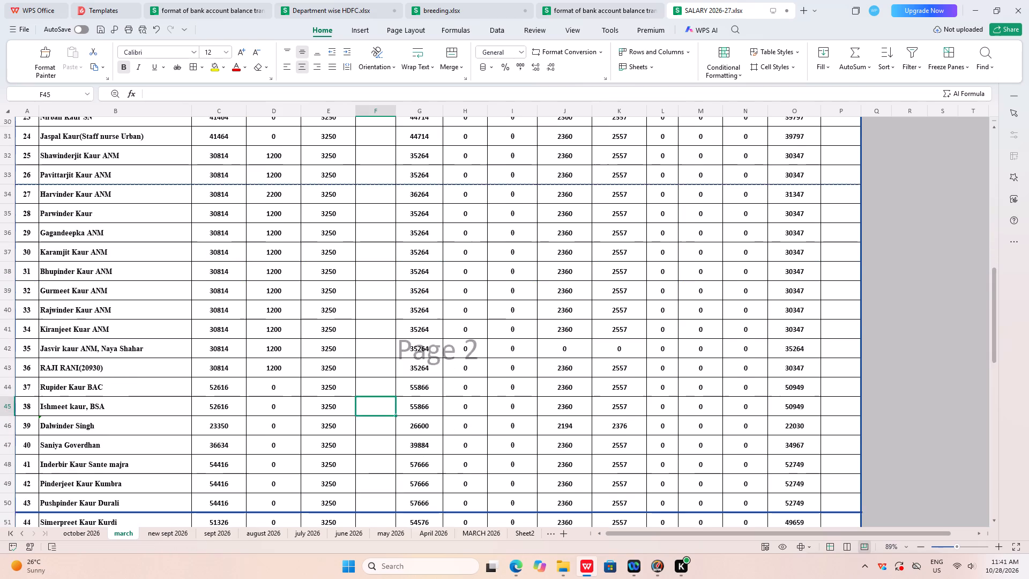
{"action": "scroll", "coordinate": [494, 472], "scroll_direction": "down", "scroll_amount": 17}
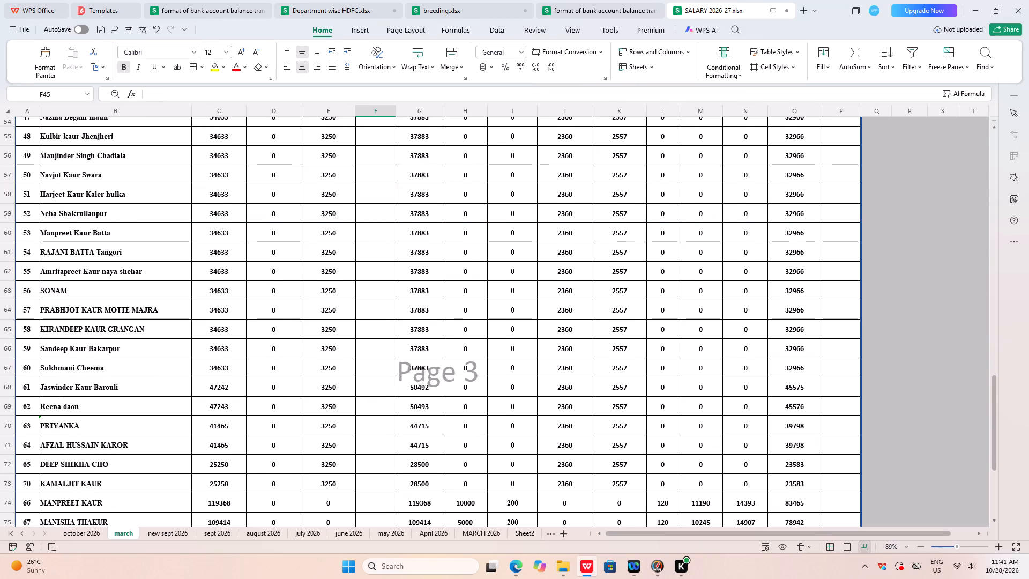
{"action": "scroll", "coordinate": [494, 472], "scroll_direction": "down", "scroll_amount": 4}
{"action": "left_click", "coordinate": [395, 496]}
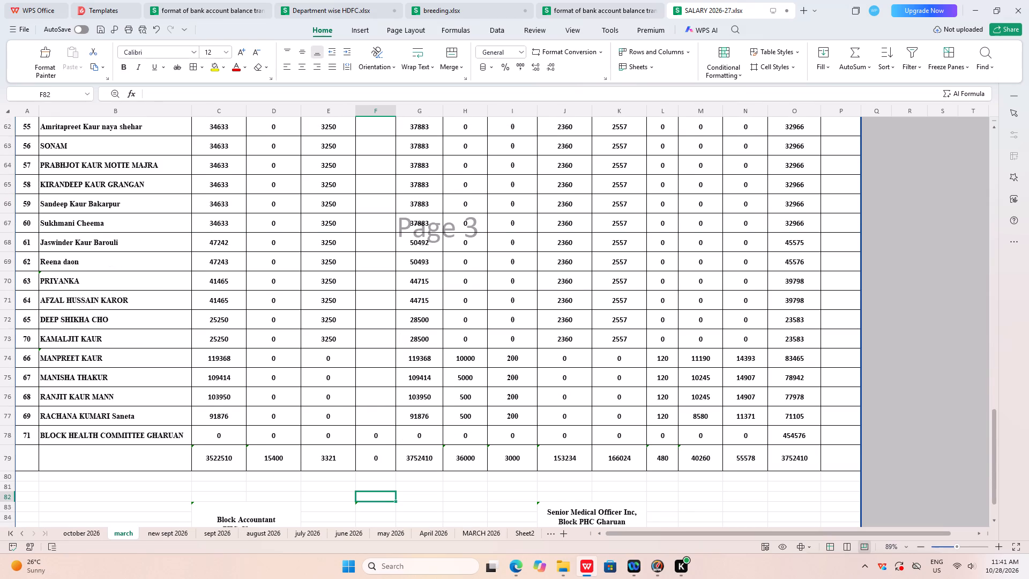
{"action": "double_click", "coordinate": [220, 458]}
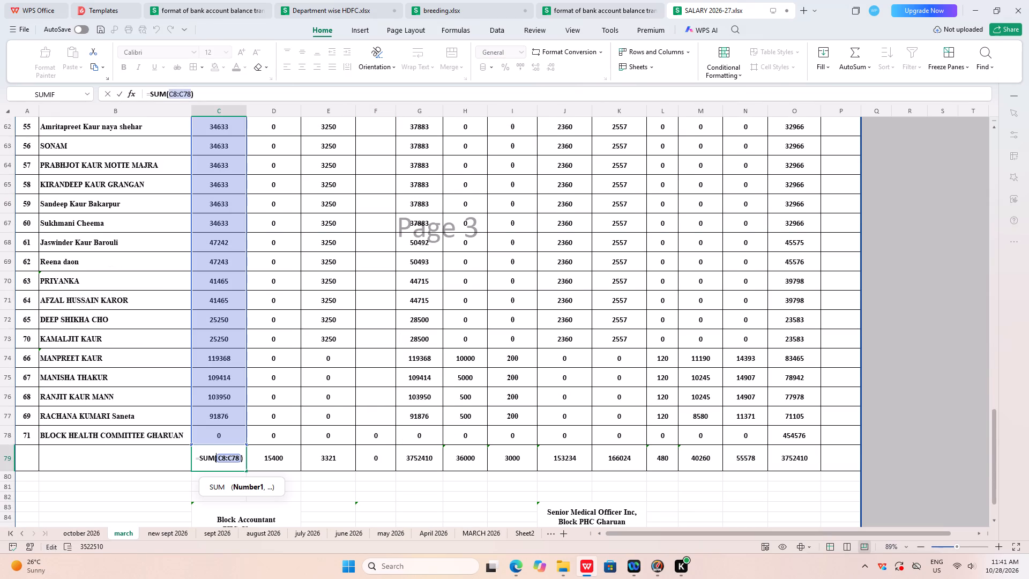
{"action": "key", "text": "Return"}
{"action": "left_click", "coordinate": [237, 457]}
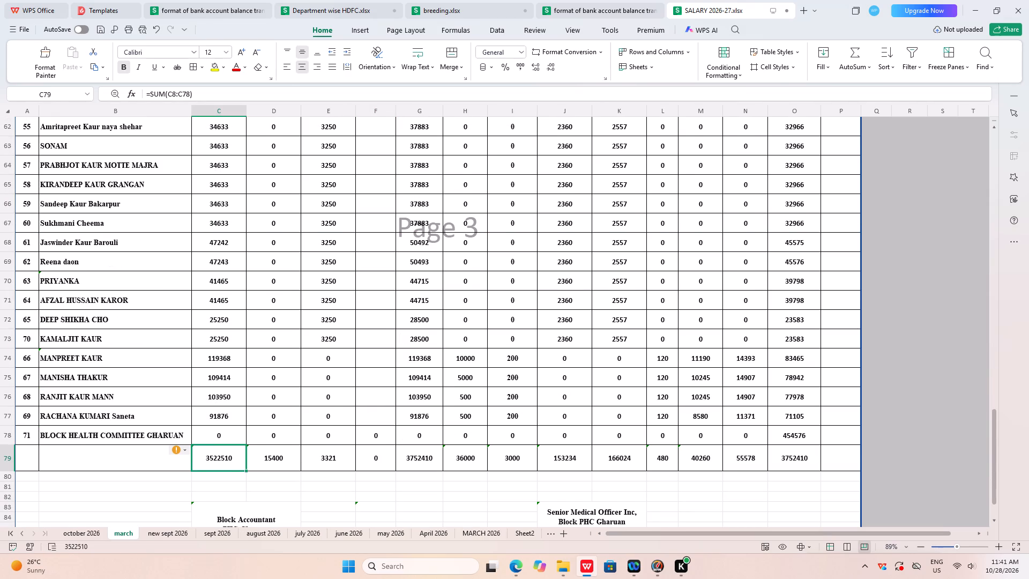
{"action": "left_click_drag", "start_coordinate": [246, 471], "coordinate": [437, 471]}
{"action": "left_click", "coordinate": [423, 487]}
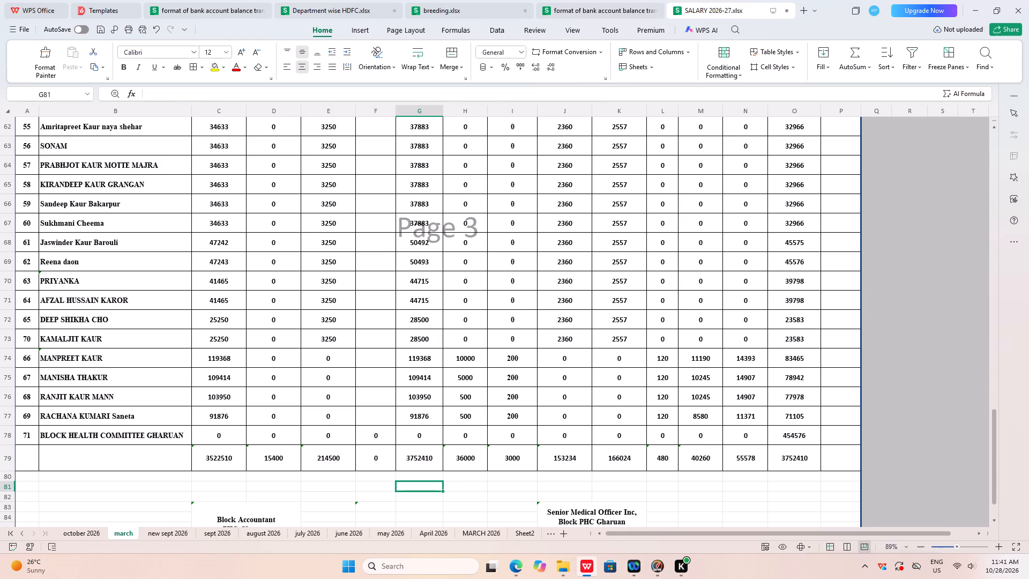
Compare the combined salary and allowance totals in C79 and D79 with the TOTAL row of the october 2026 sheet.
{"action": "left_click", "coordinate": [93, 532]}
{"action": "scroll", "coordinate": [625, 389], "scroll_direction": "down", "scroll_amount": 8}
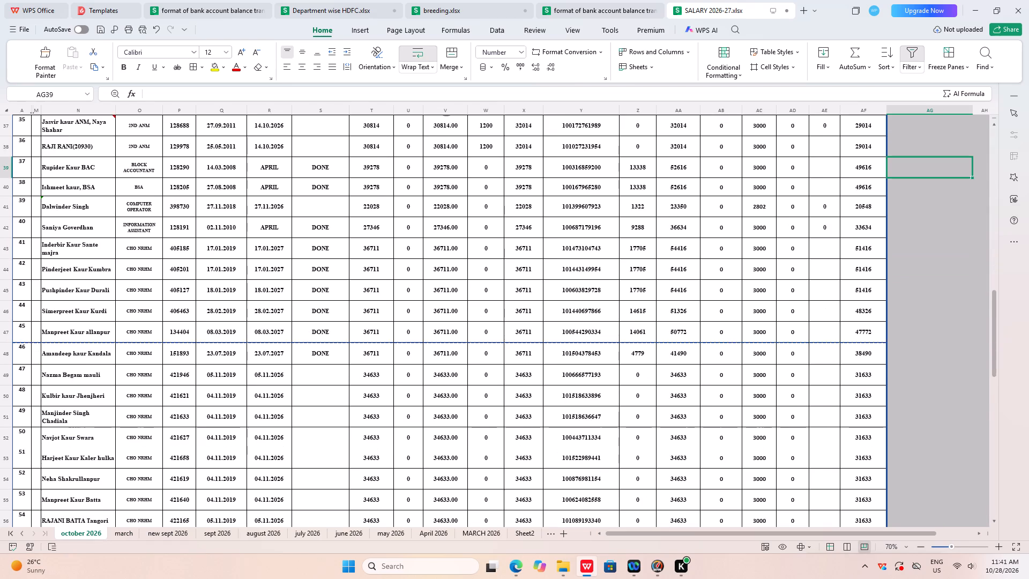
{"action": "scroll", "coordinate": [667, 392], "scroll_direction": "down", "scroll_amount": 14}
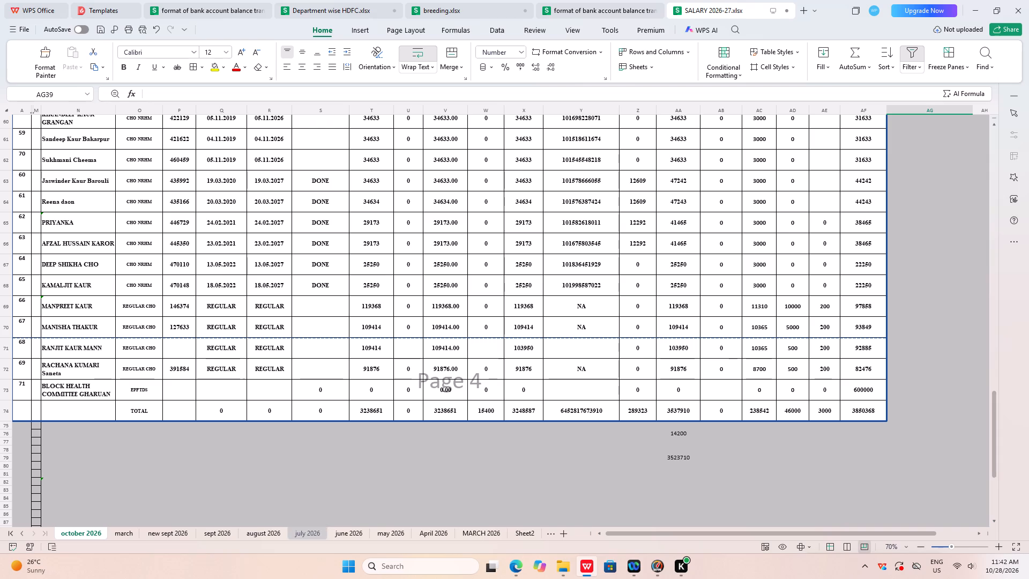
{"action": "left_click", "coordinate": [128, 533]}
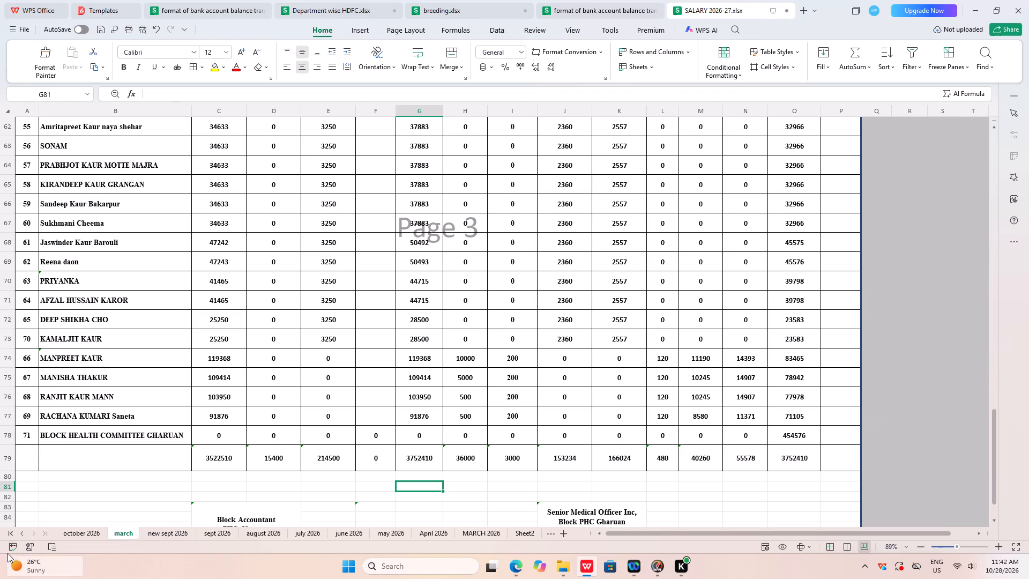
{"action": "left_click_drag", "start_coordinate": [226, 461], "coordinate": [249, 462]}
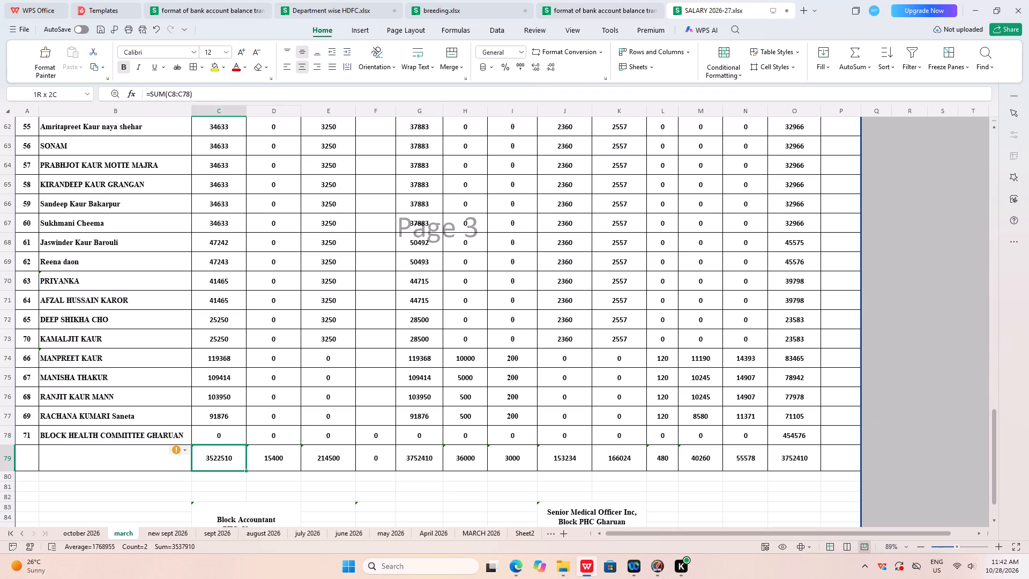
{"action": "left_click_drag", "start_coordinate": [249, 462], "coordinate": [249, 462]}
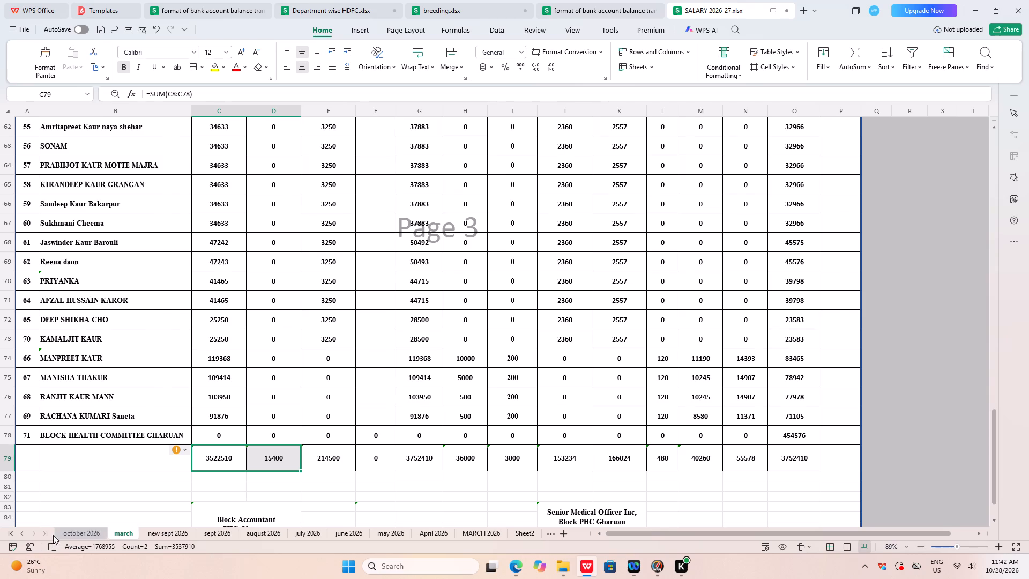
{"action": "left_click", "coordinate": [73, 531]}
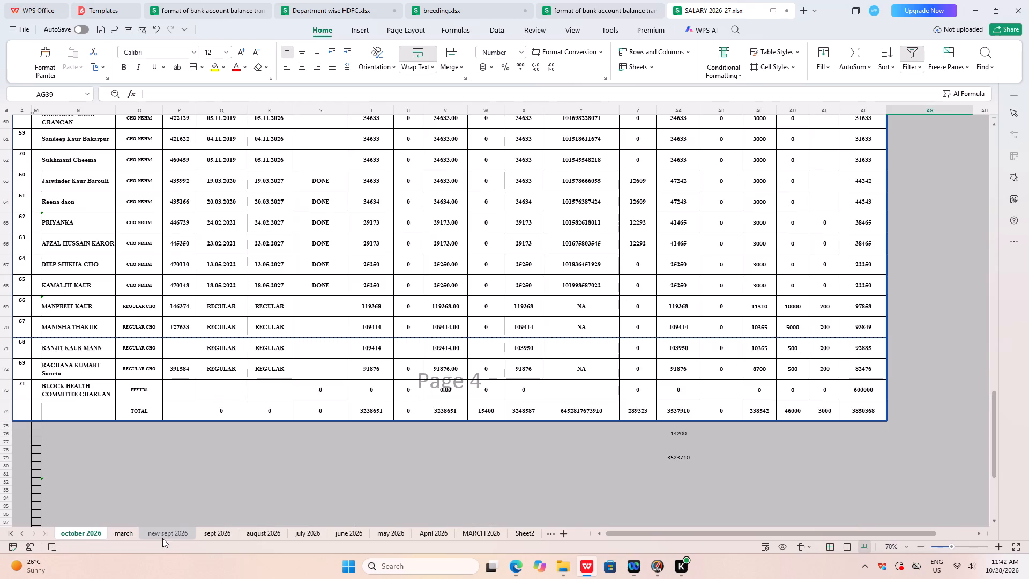
{"action": "left_click", "coordinate": [118, 534]}
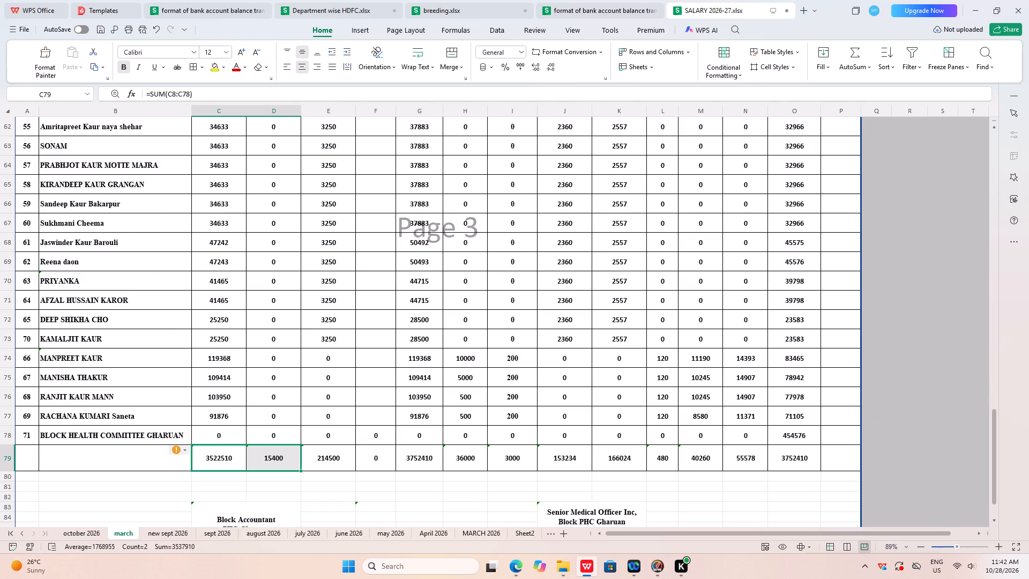
{"action": "left_click", "coordinate": [341, 497]}
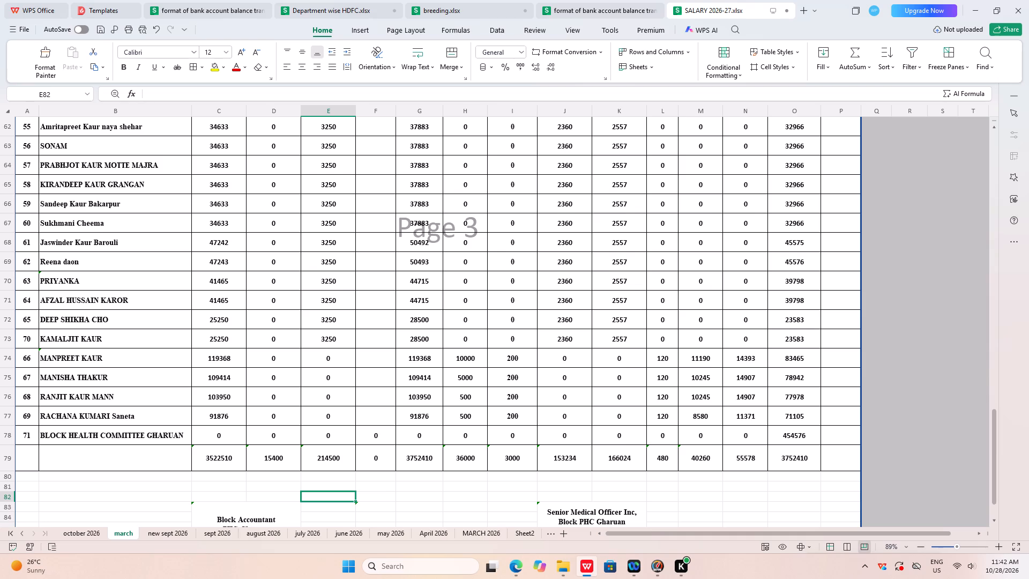
Copy the employer NPS shares in N74 through N77 into the Employer Share NPS/EPF cells E74 through E77.
{"action": "scroll", "coordinate": [399, 370], "scroll_direction": "up", "scroll_amount": 20}
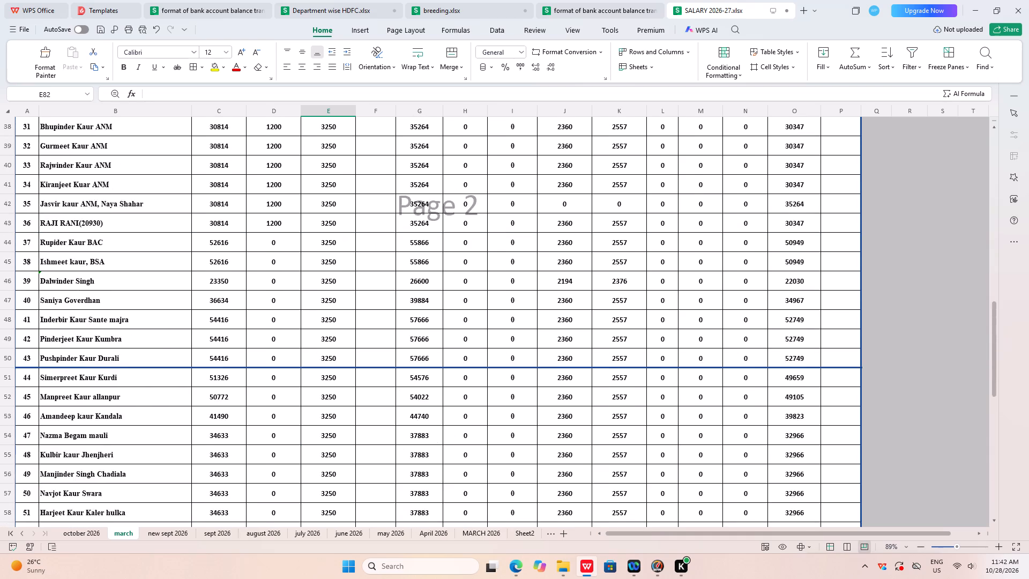
{"action": "scroll", "coordinate": [399, 370], "scroll_direction": "up", "scroll_amount": 20}
{"action": "scroll", "coordinate": [399, 370], "scroll_direction": "up", "scroll_amount": 3}
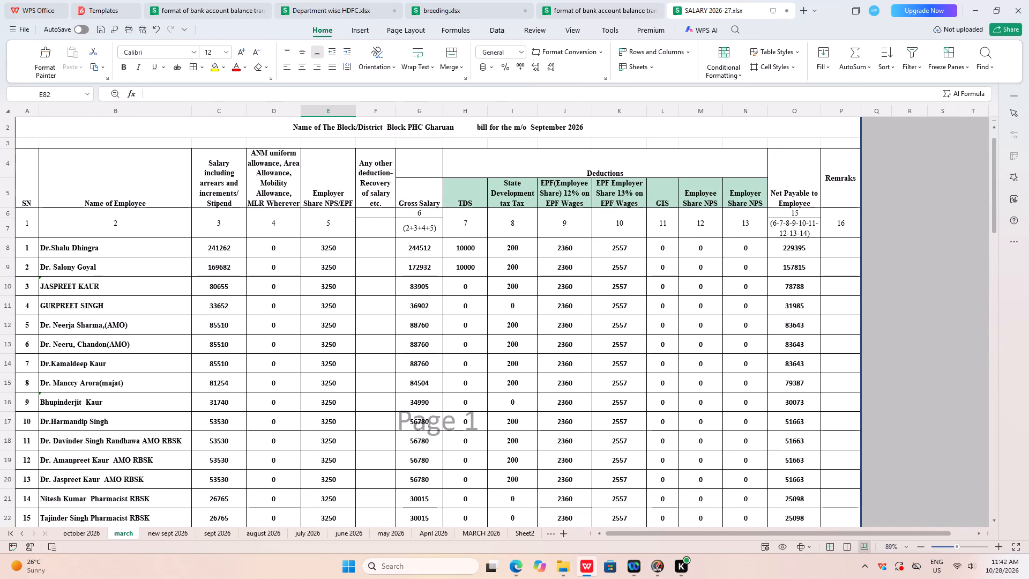
{"action": "scroll", "coordinate": [342, 433], "scroll_direction": "down", "scroll_amount": 16}
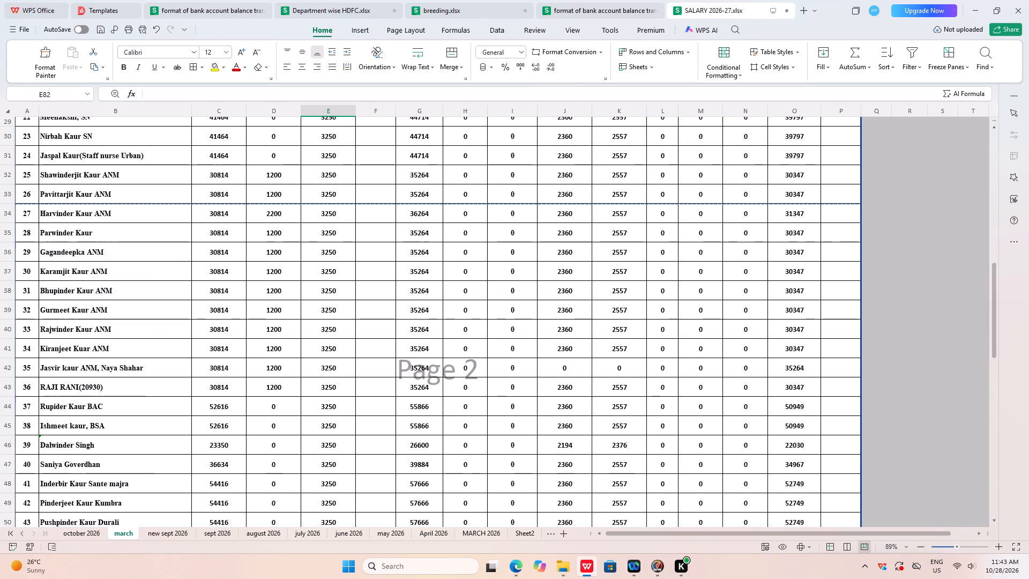
{"action": "scroll", "coordinate": [354, 462], "scroll_direction": "down", "scroll_amount": 20}
{"action": "scroll", "coordinate": [354, 462], "scroll_direction": "down", "scroll_amount": 4}
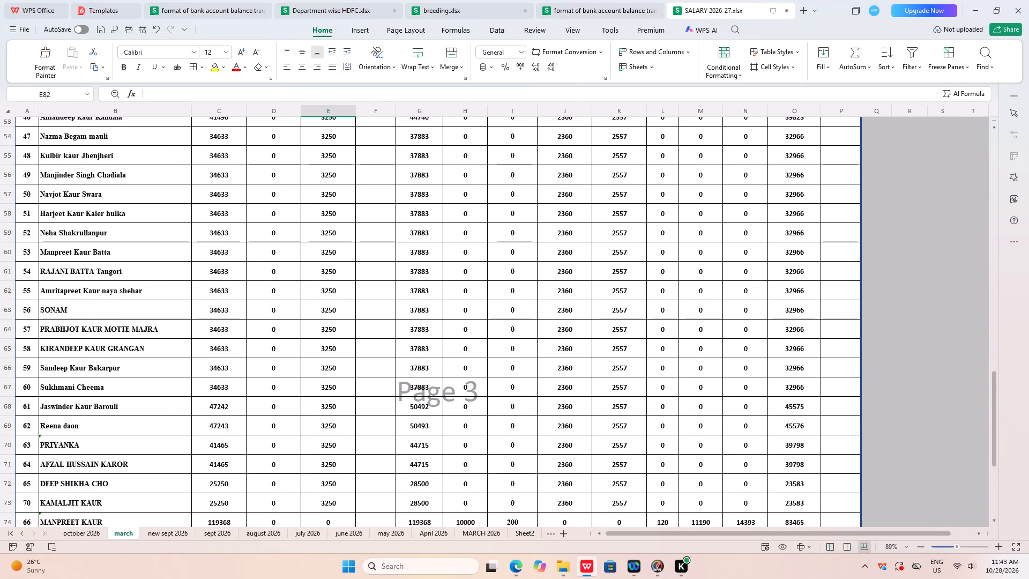
{"action": "scroll", "coordinate": [354, 462], "scroll_direction": "down", "scroll_amount": 1}
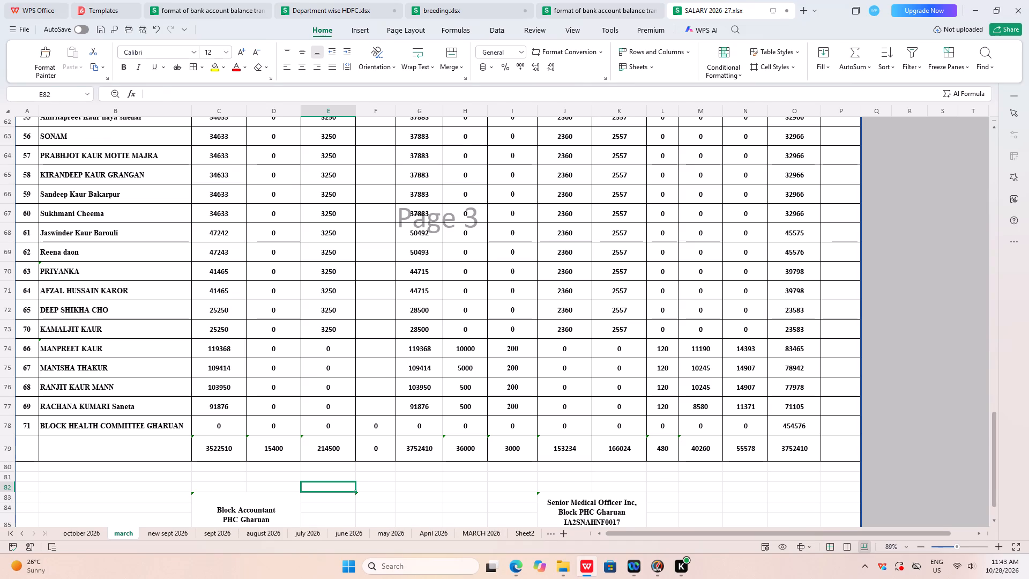
{"action": "left_click_drag", "start_coordinate": [750, 352], "coordinate": [755, 403]}
{"action": "key", "text": "ctrl+c"}
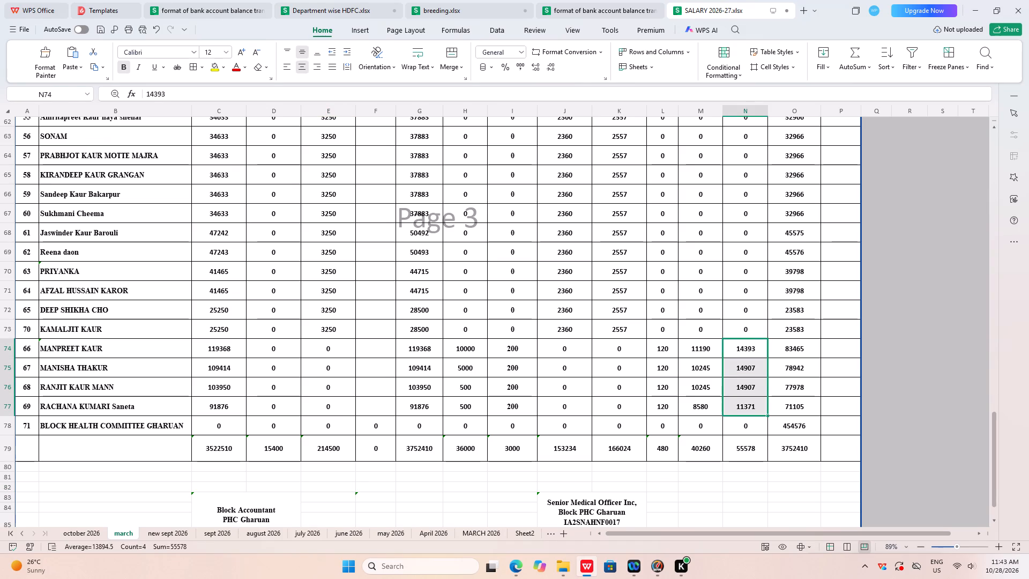
{"action": "left_click", "coordinate": [327, 349]}
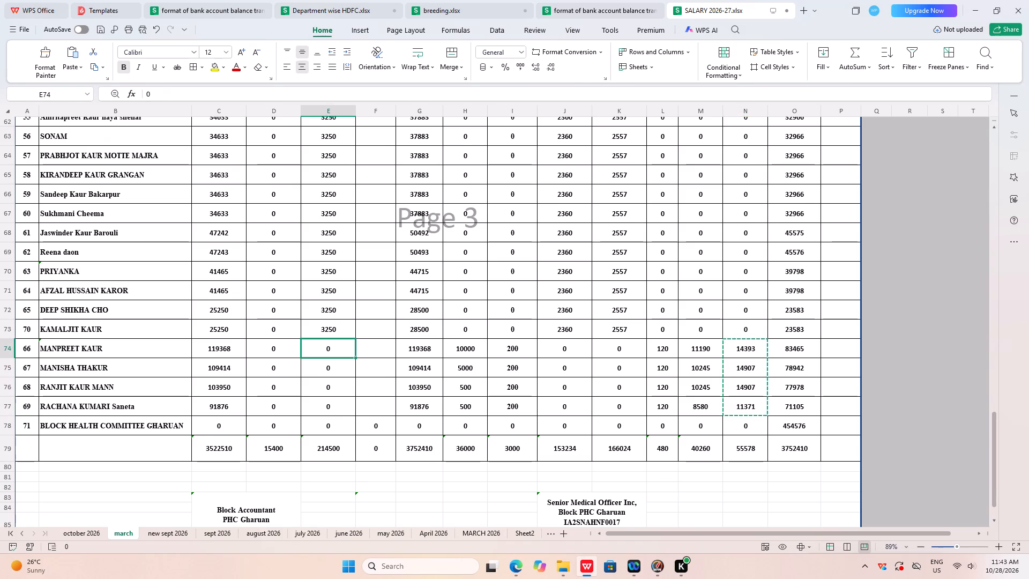
{"action": "key", "text": "ctrl+v"}
{"action": "left_click", "coordinate": [374, 404]}
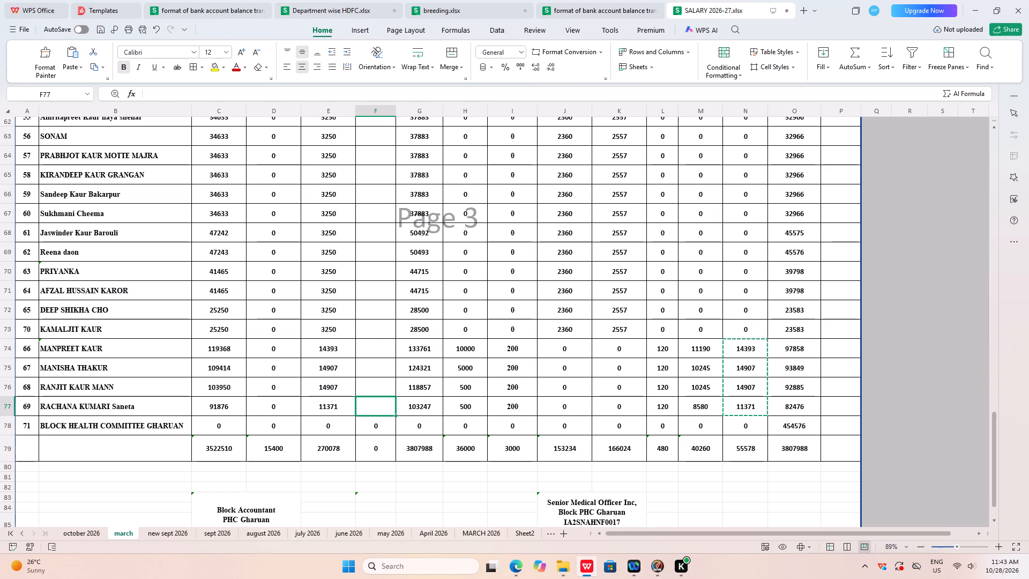
{"action": "left_click", "coordinate": [853, 448]}
{"action": "double_click", "coordinate": [829, 447]}
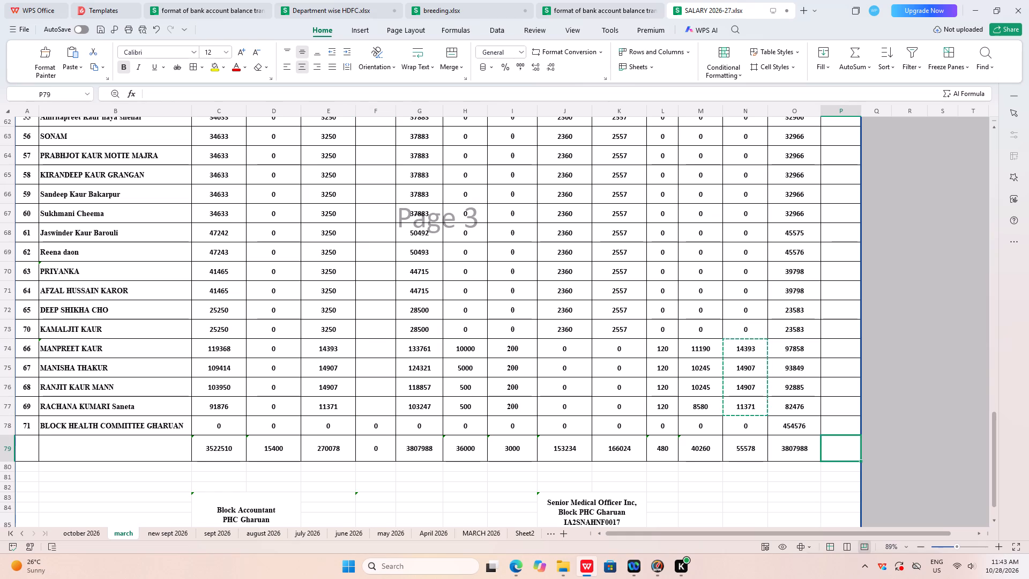
{"action": "left_click", "coordinate": [838, 423]}
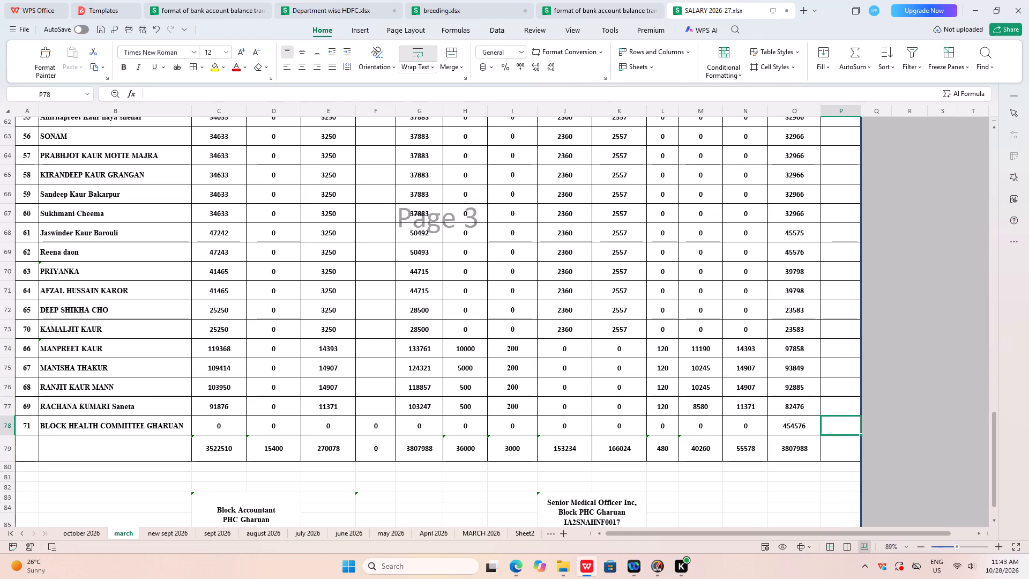
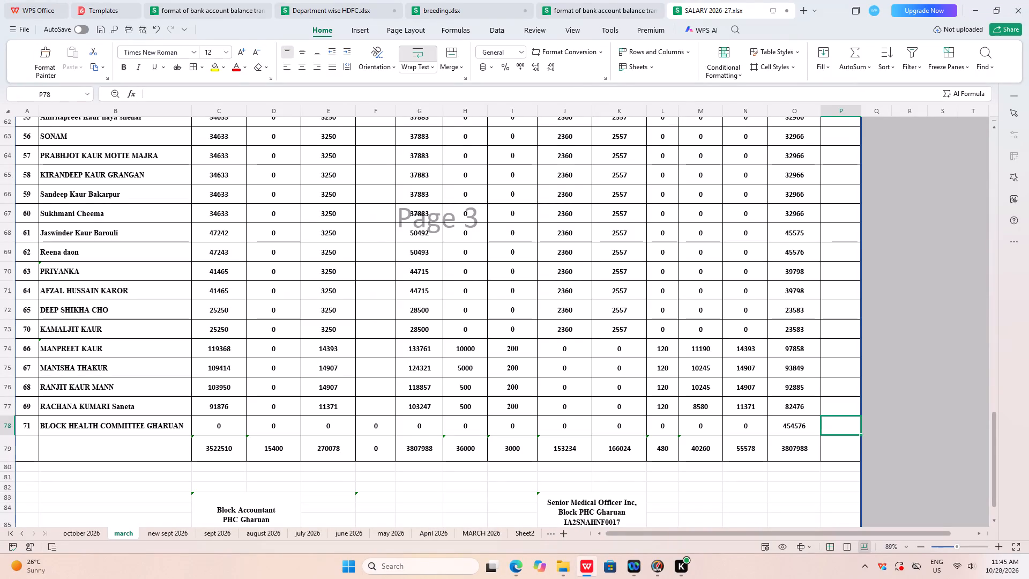
Check the deductions on the october 2026 sheet and set the TDS of the first employee in H8 of the march sheet to 20000.
{"action": "left_click", "coordinate": [482, 504]}
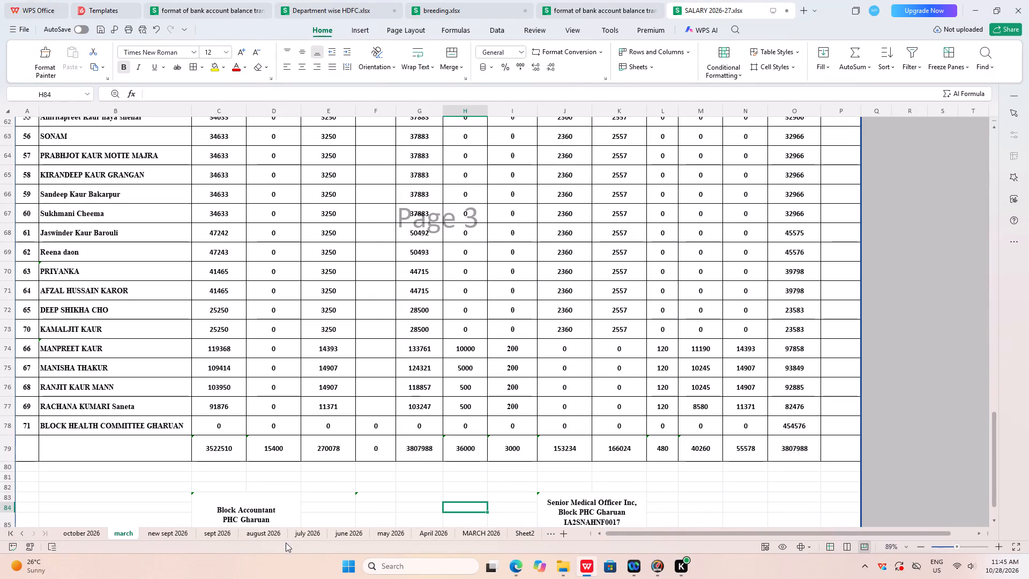
{"action": "left_click", "coordinate": [91, 532]}
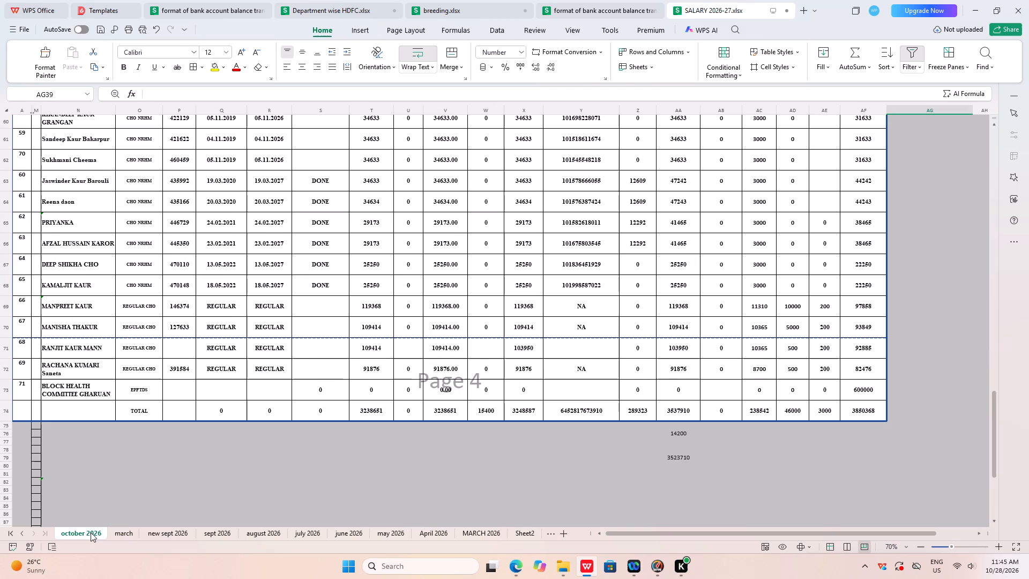
{"action": "left_click", "coordinate": [118, 533]}
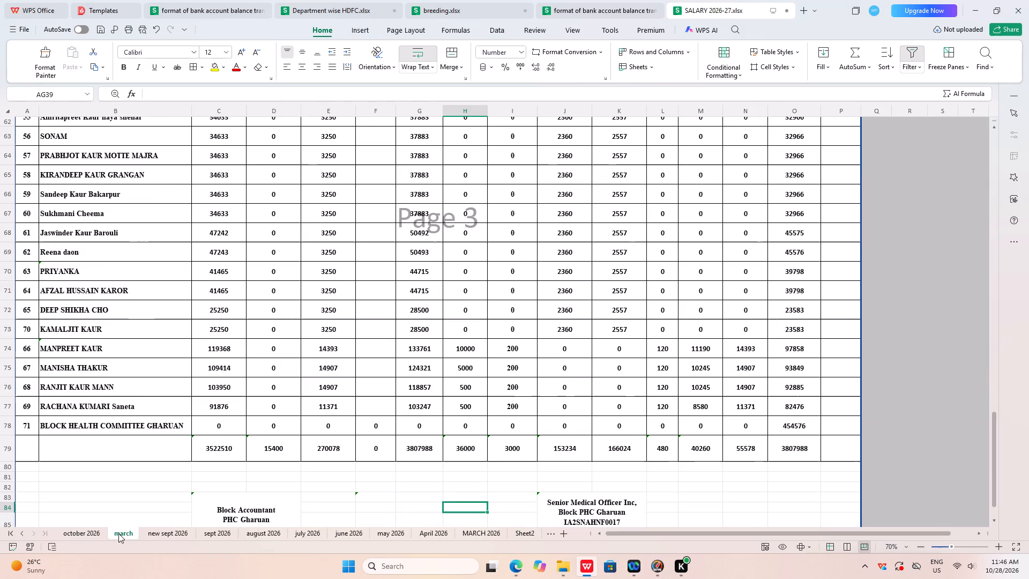
{"action": "scroll", "coordinate": [720, 337], "scroll_direction": "up", "scroll_amount": 20}
{"action": "scroll", "coordinate": [720, 337], "scroll_direction": "up", "scroll_amount": 3}
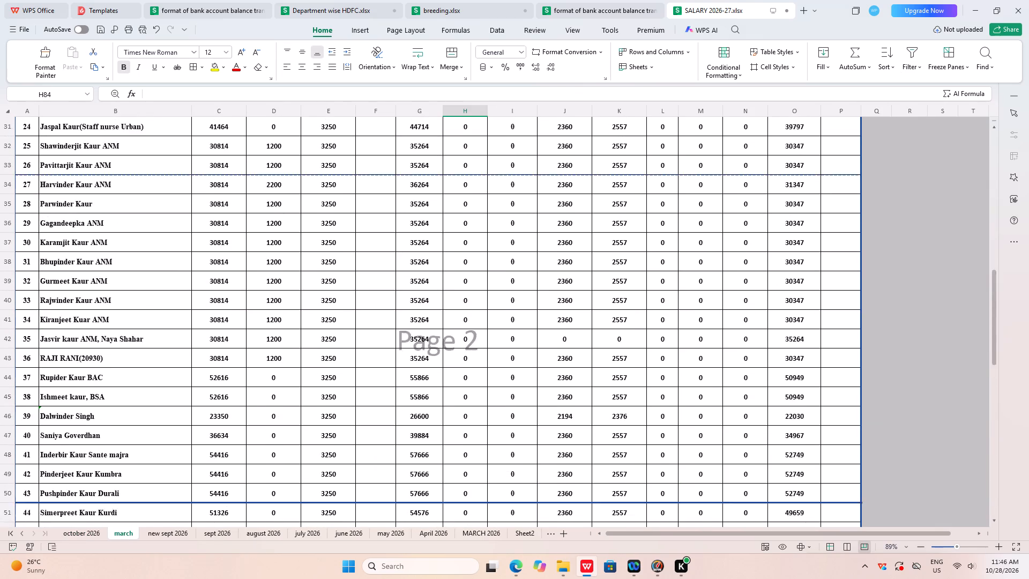
{"action": "scroll", "coordinate": [648, 314], "scroll_direction": "up", "scroll_amount": 18}
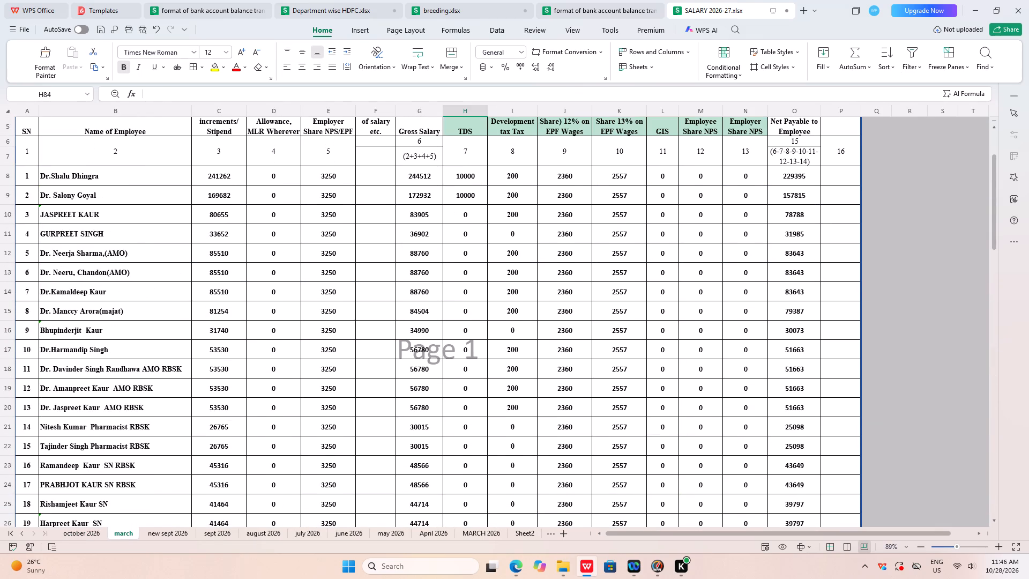
{"action": "left_click", "coordinate": [475, 268]}
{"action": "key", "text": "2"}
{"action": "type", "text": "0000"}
{"action": "left_click", "coordinate": [479, 328]}
Compare the march sheet's TDS and other deduction totals in row 79 with the TOTAL row of the october 2026 sheet.
{"action": "scroll", "coordinate": [479, 328], "scroll_direction": "down", "scroll_amount": 14}
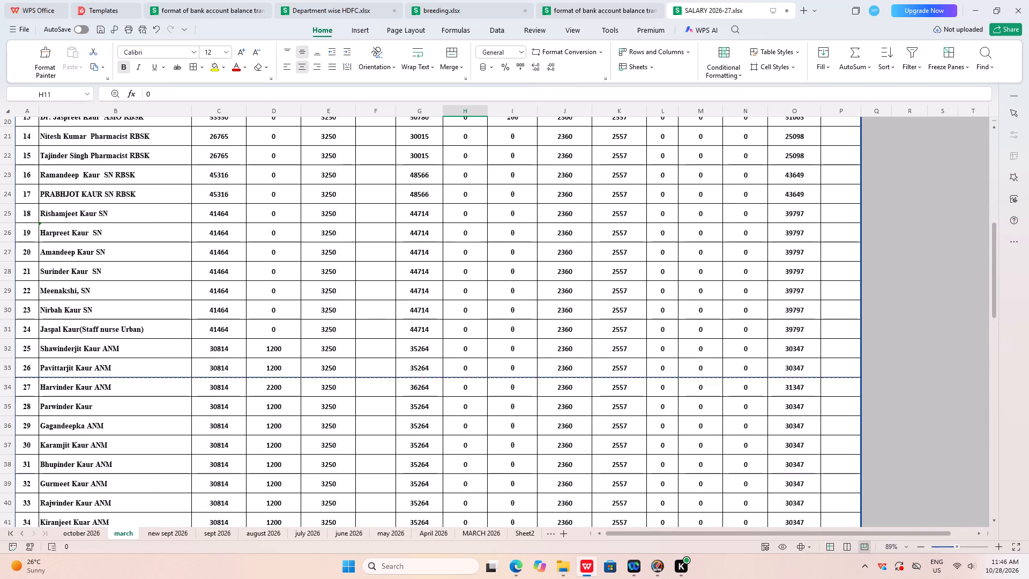
{"action": "scroll", "coordinate": [512, 335], "scroll_direction": "down", "scroll_amount": 20}
{"action": "scroll", "coordinate": [512, 335], "scroll_direction": "down", "scroll_amount": 5}
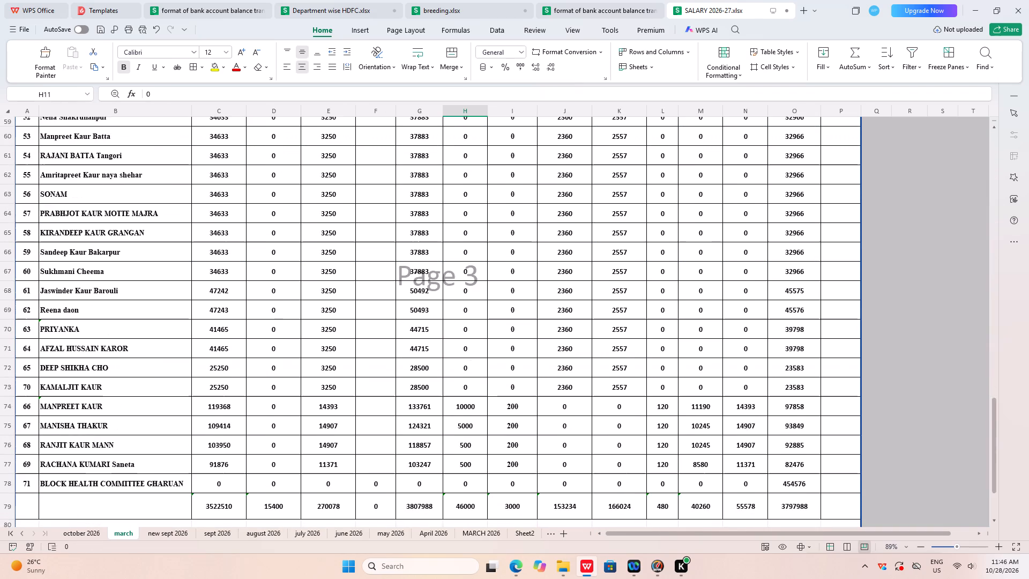
{"action": "scroll", "coordinate": [528, 342], "scroll_direction": "down", "scroll_amount": 4}
{"action": "left_click", "coordinate": [92, 530]}
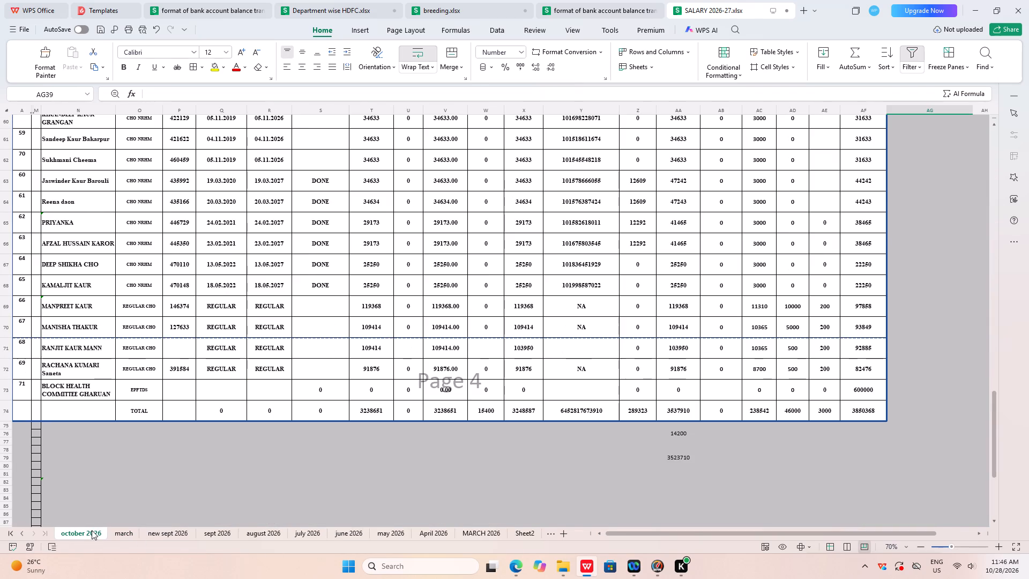
{"action": "left_click", "coordinate": [126, 532]}
{"action": "left_click", "coordinate": [510, 436]}
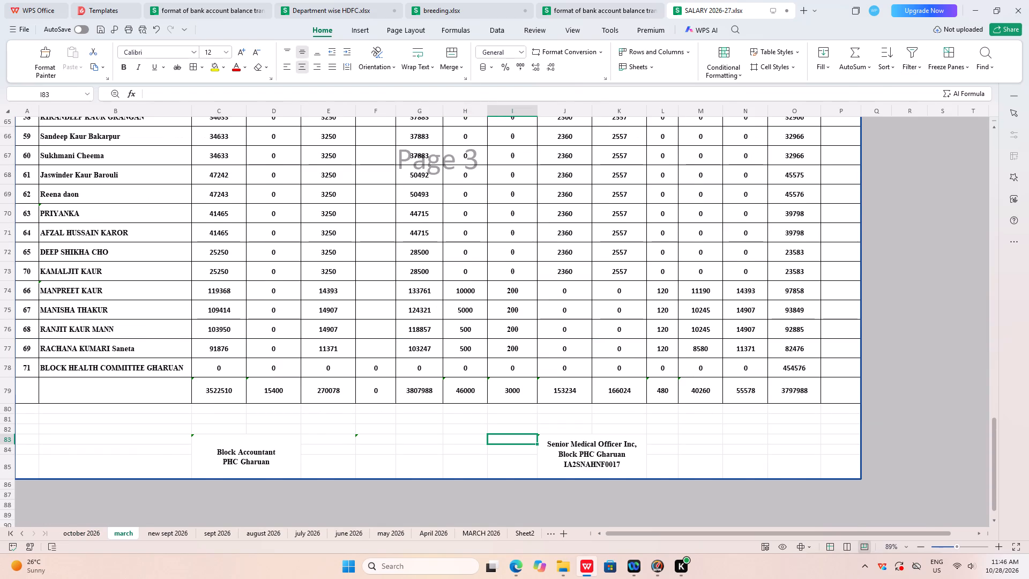
{"action": "scroll", "coordinate": [513, 435], "scroll_direction": "up", "scroll_amount": 20}
{"action": "scroll", "coordinate": [513, 435], "scroll_direction": "up", "scroll_amount": 3}
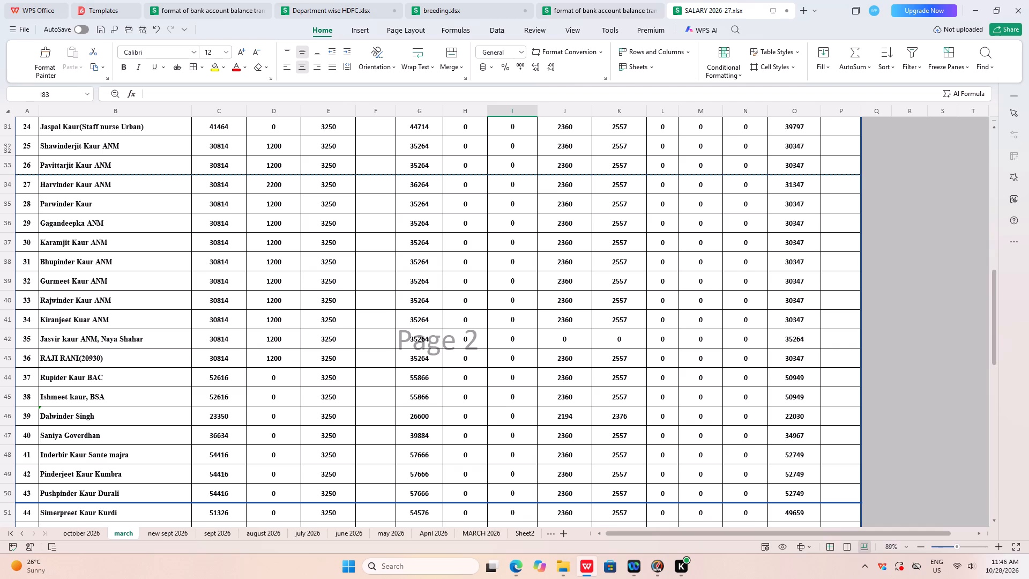
Review the employee salary and deduction rows of the october 2026 sheet from the TOTAL row up to the first employee.
{"action": "left_click", "coordinate": [81, 533]}
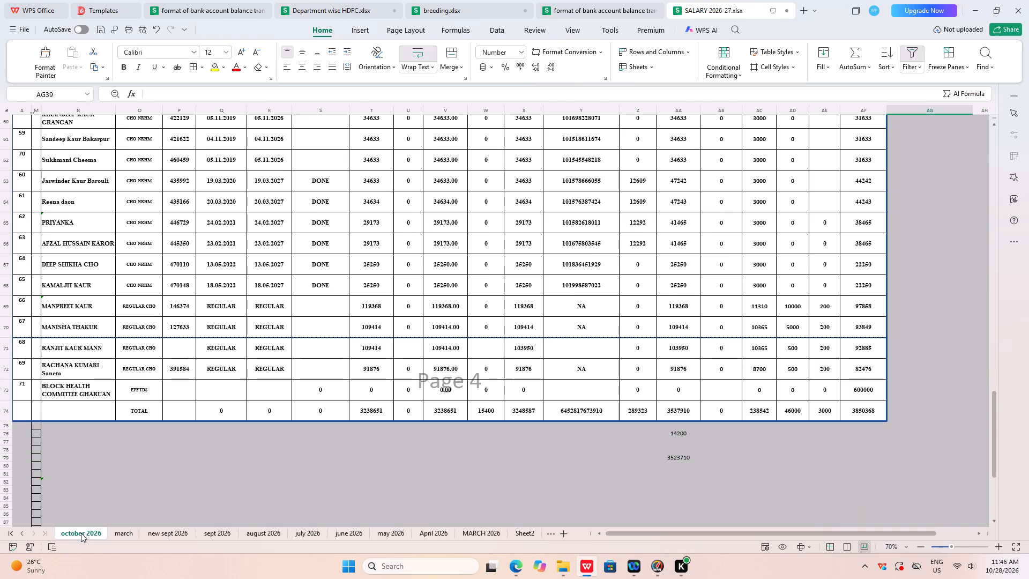
{"action": "scroll", "coordinate": [646, 392], "scroll_direction": "up", "scroll_amount": 14}
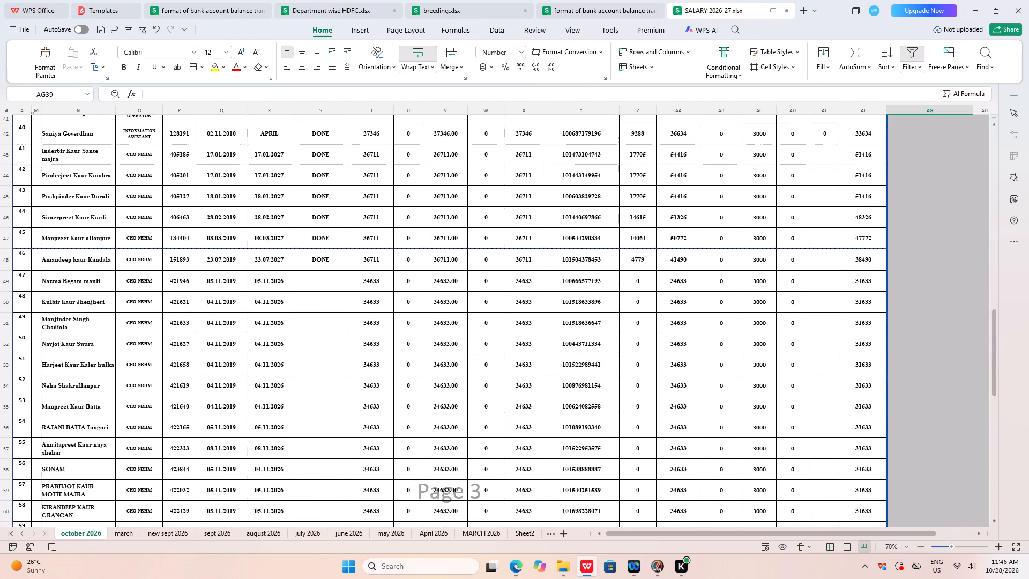
{"action": "scroll", "coordinate": [610, 387], "scroll_direction": "up", "scroll_amount": 13}
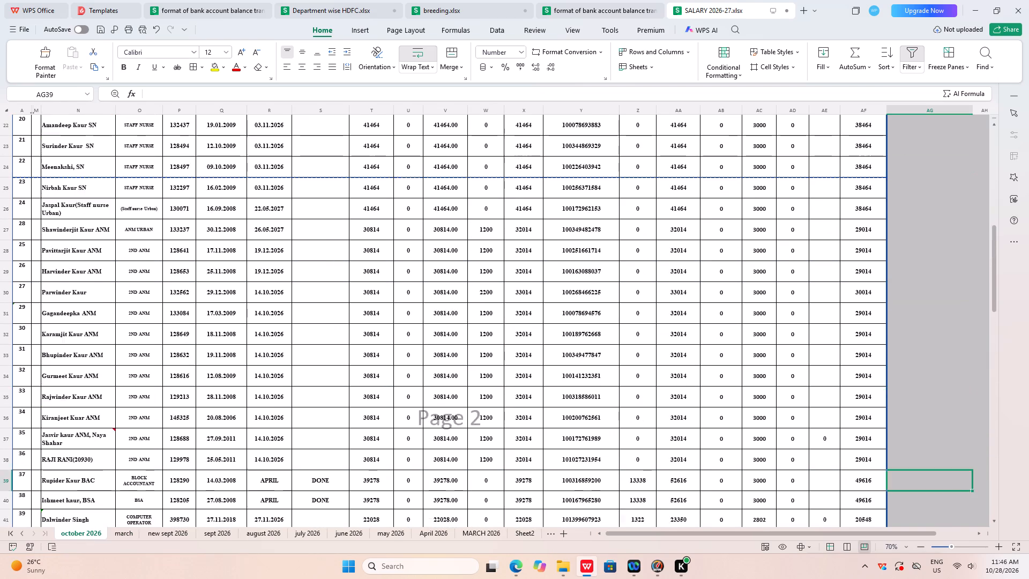
{"action": "scroll", "coordinate": [622, 382], "scroll_direction": "up", "scroll_amount": 13}
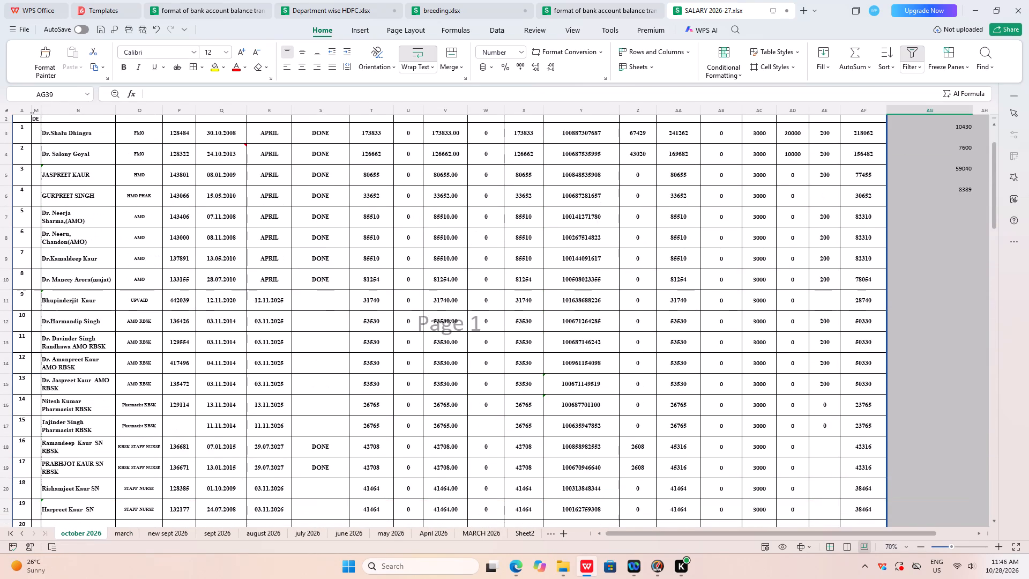
Enter the 13 percent calculation =AA41*13/100 in cell AG41 beside the computer operator's row of the october 2026 sheet.
{"action": "scroll", "coordinate": [749, 381], "scroll_direction": "down", "scroll_amount": 18}
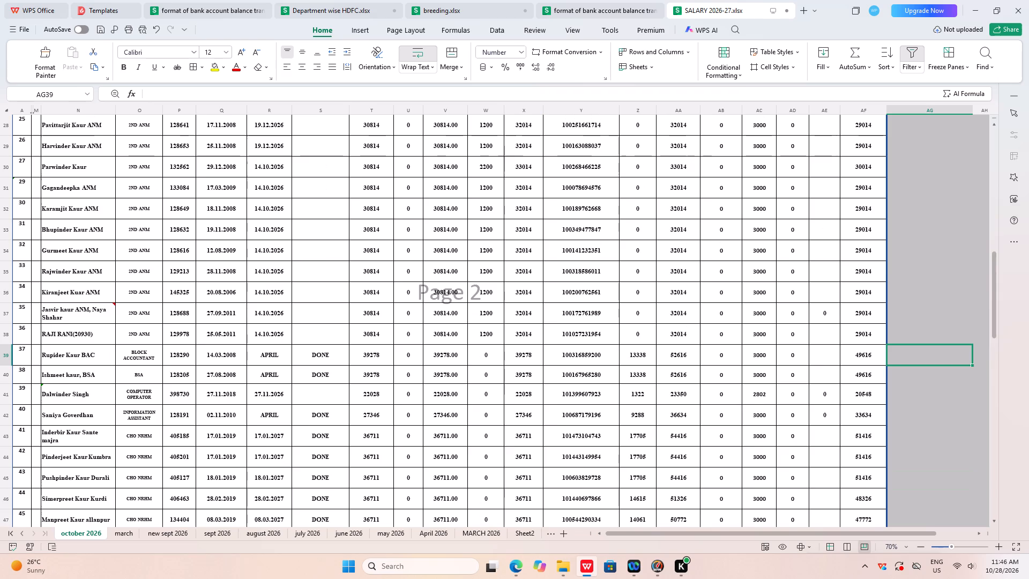
{"action": "scroll", "coordinate": [822, 433], "scroll_direction": "down", "scroll_amount": 3}
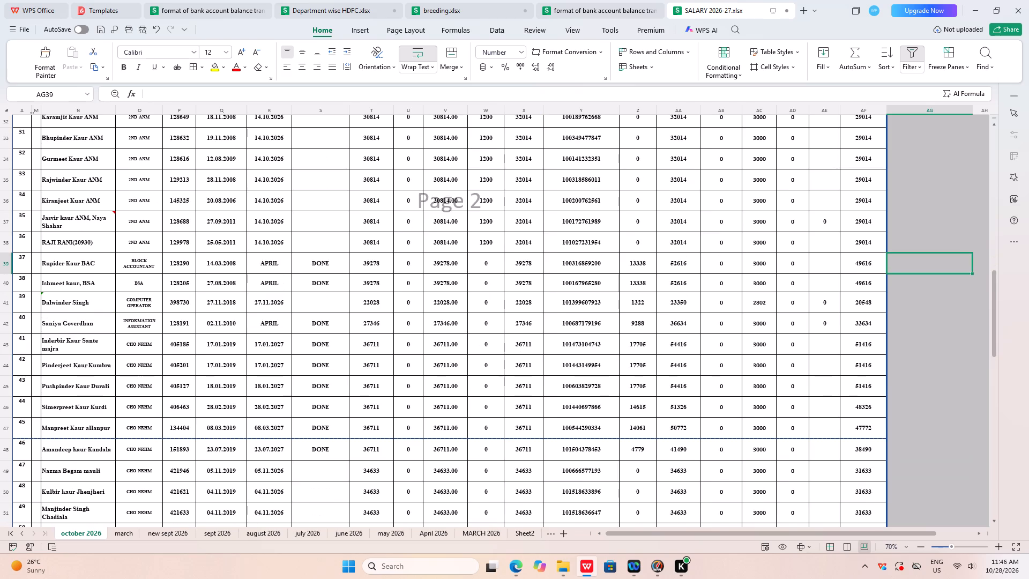
{"action": "left_click_drag", "start_coordinate": [729, 531], "coordinate": [763, 529]}
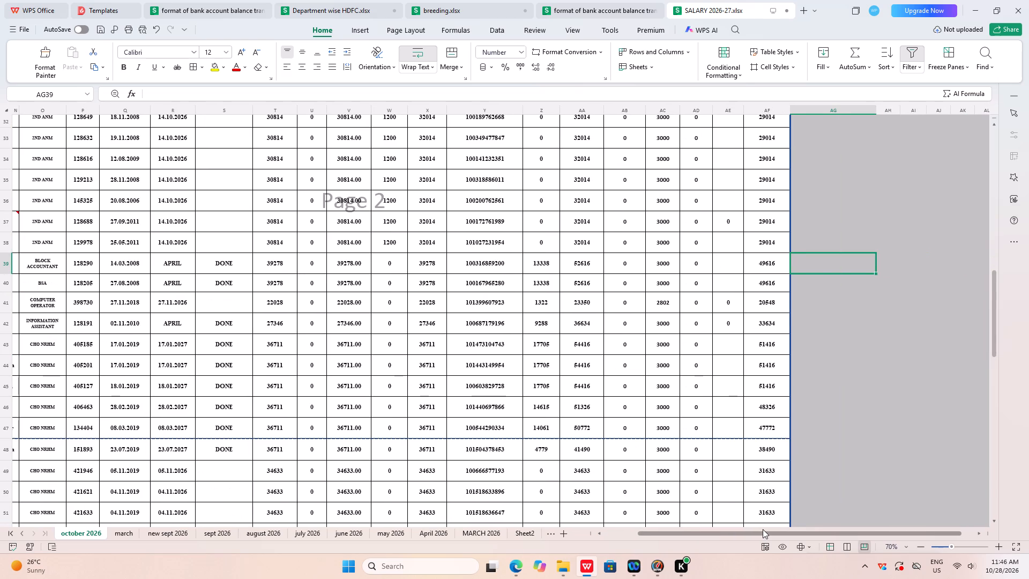
{"action": "left_click", "coordinate": [819, 308]}
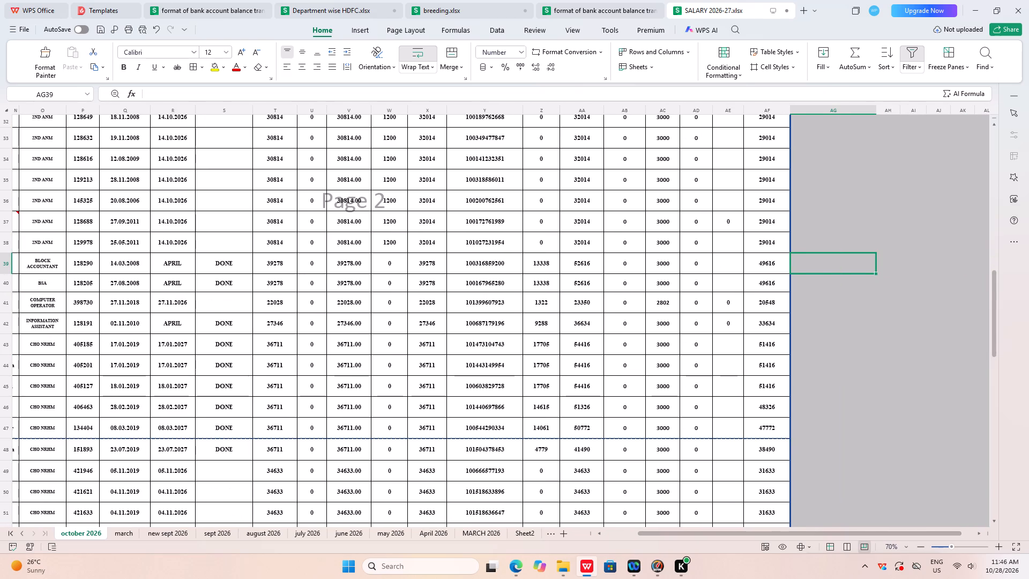
{"action": "key", "text": "equal"}
{"action": "left_click", "coordinate": [587, 305]}
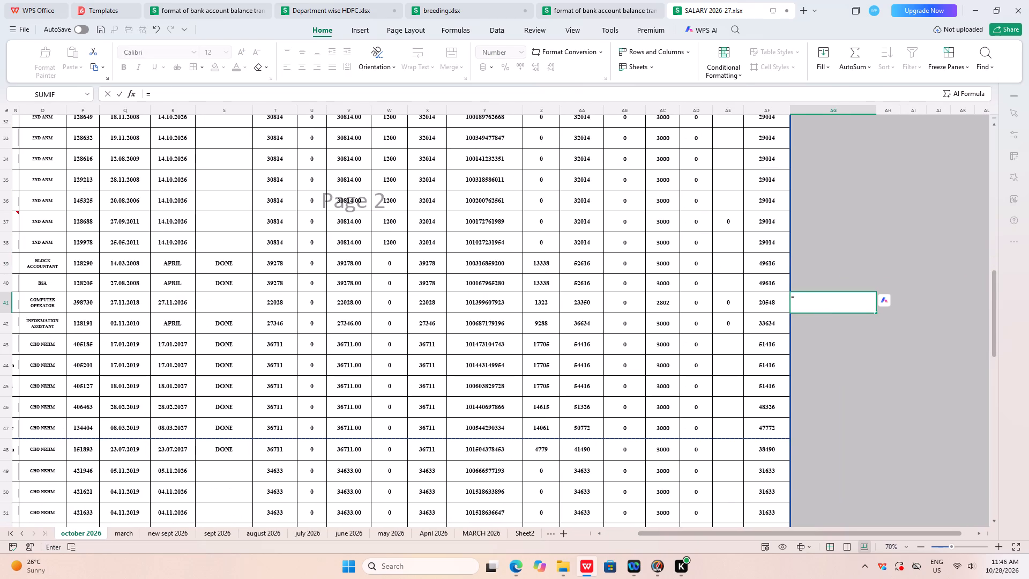
{"action": "type", "text": "*13/100"}
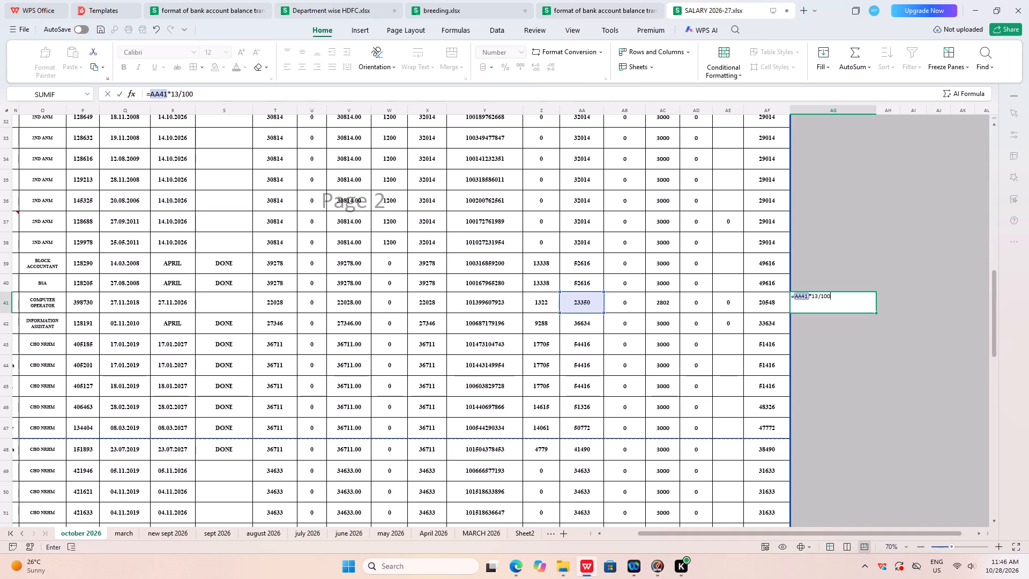
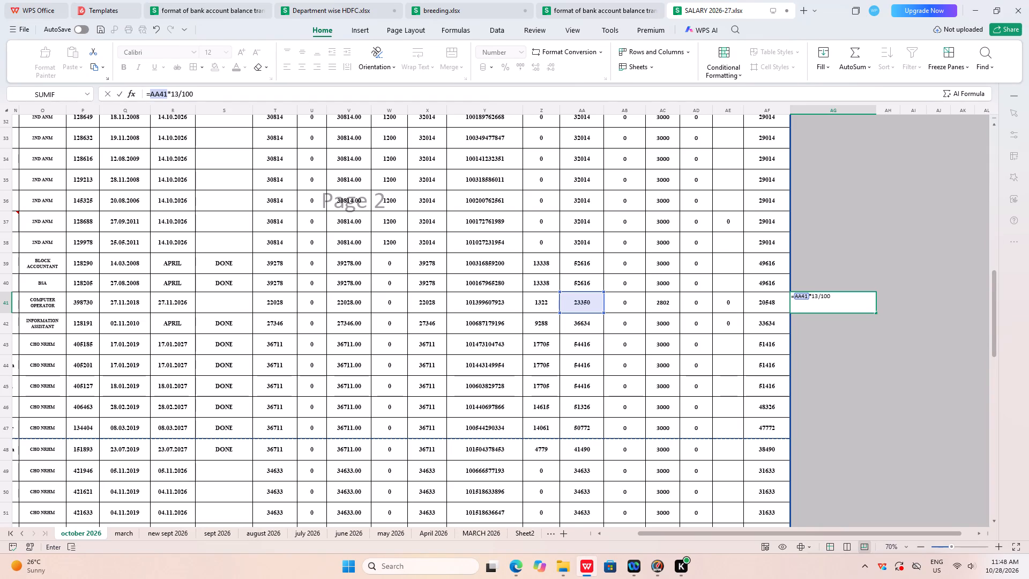
Set the Employer Share NPS/EPF in serial 39's row (E46) of the march sheet to 3036.
{"action": "key", "text": "Return"}
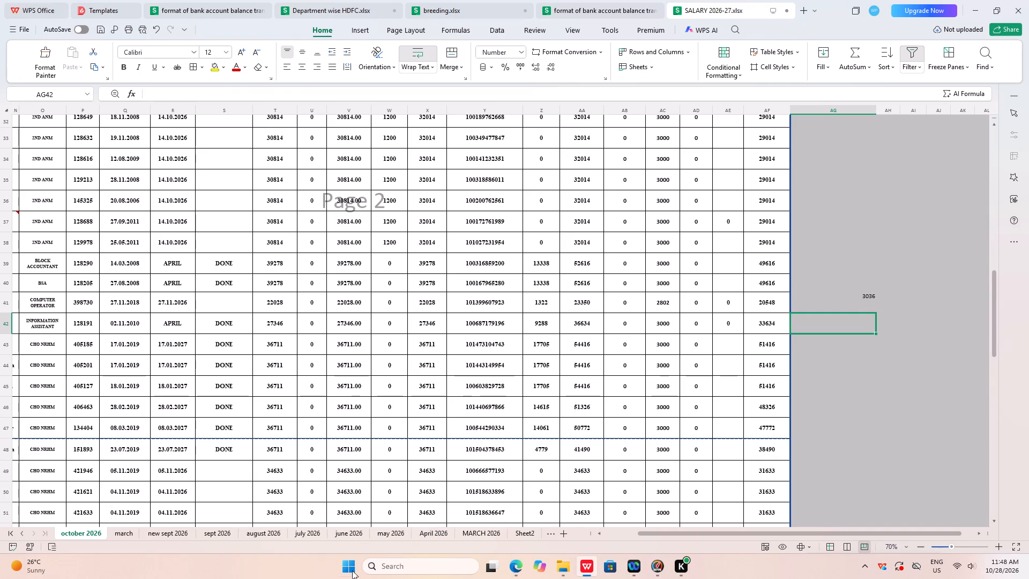
{"action": "left_click", "coordinate": [122, 533]}
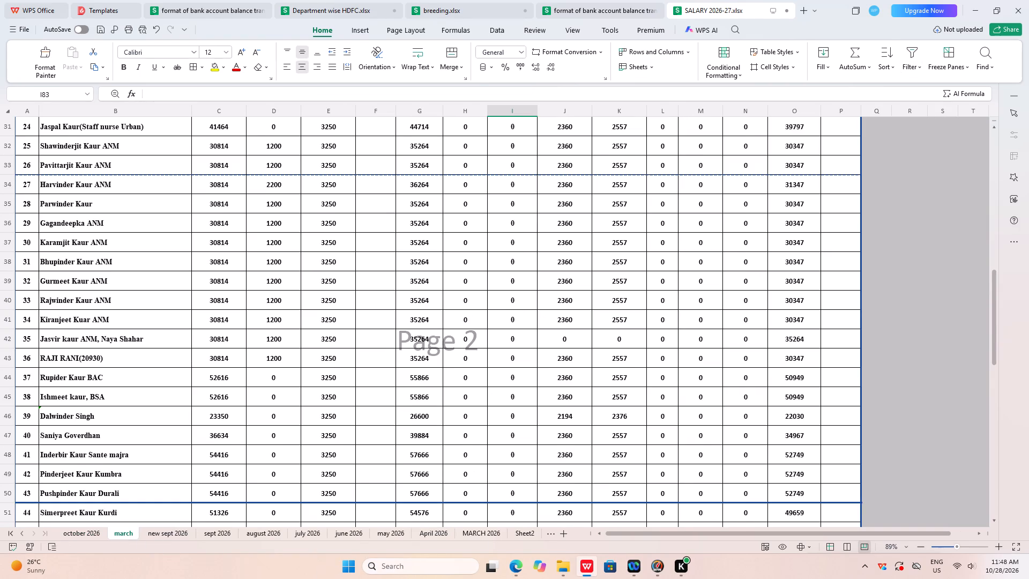
{"action": "left_click", "coordinate": [331, 418]}
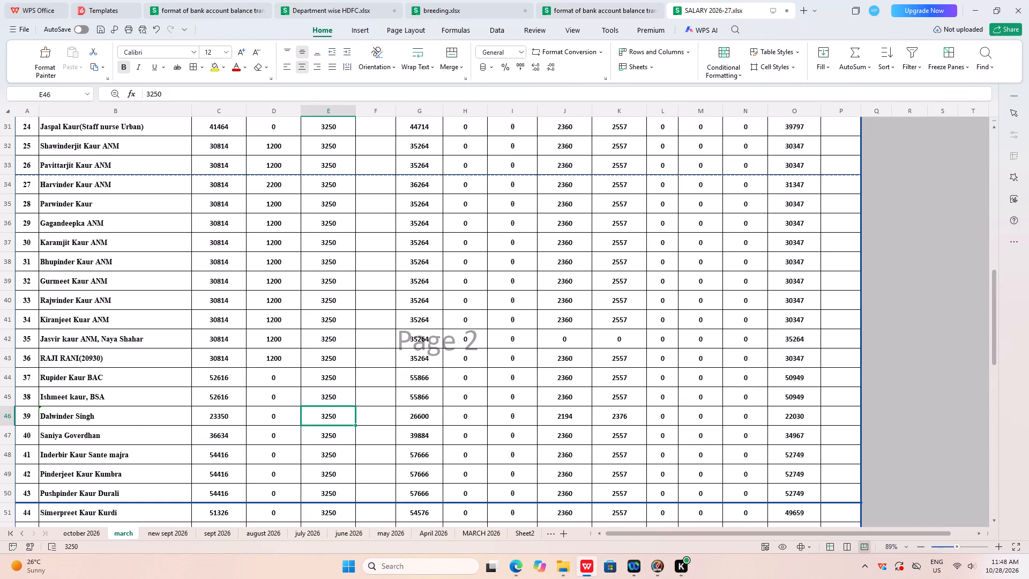
{"action": "type", "text": "3036"}
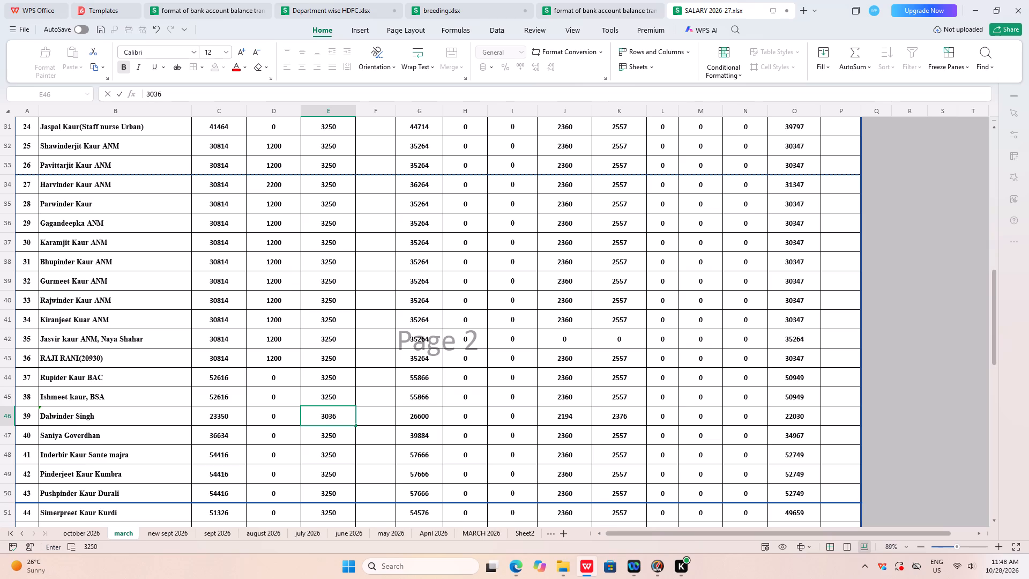
{"action": "left_click", "coordinate": [390, 448]}
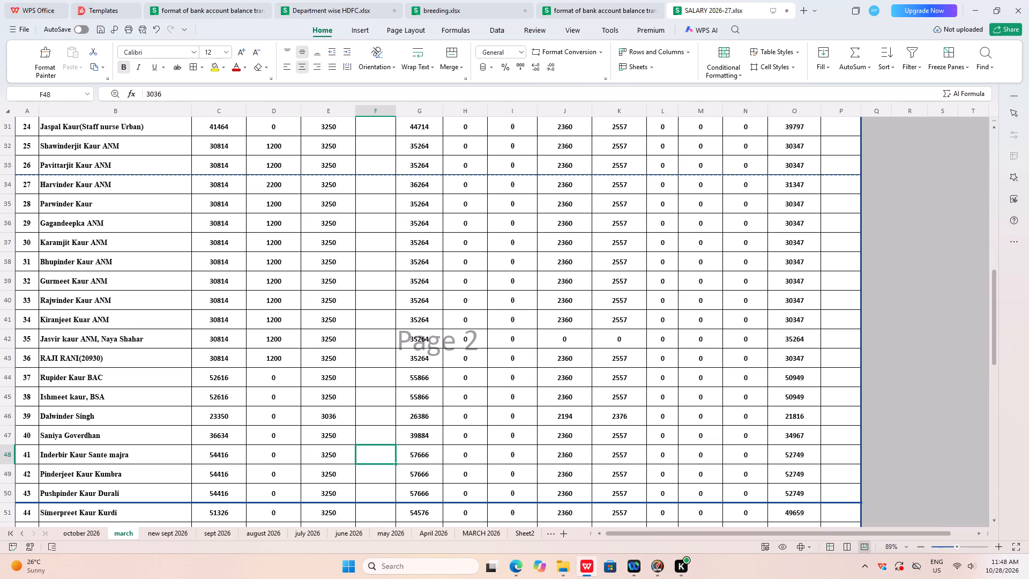
Check the computer operator's row in the october 2026 sheet against serial 39's row in the march sheet.
{"action": "left_click", "coordinate": [86, 533]}
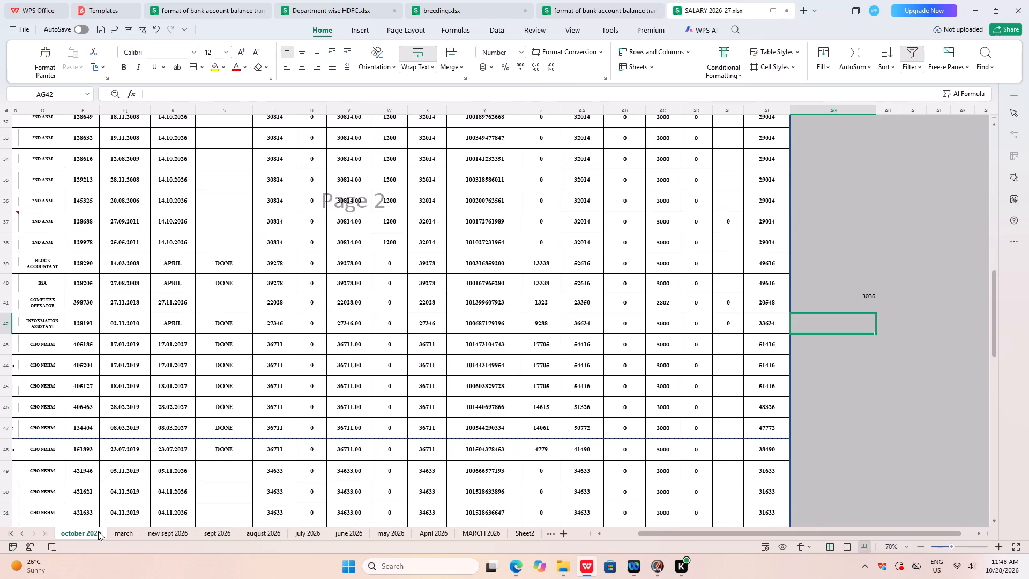
{"action": "left_click", "coordinate": [114, 532]}
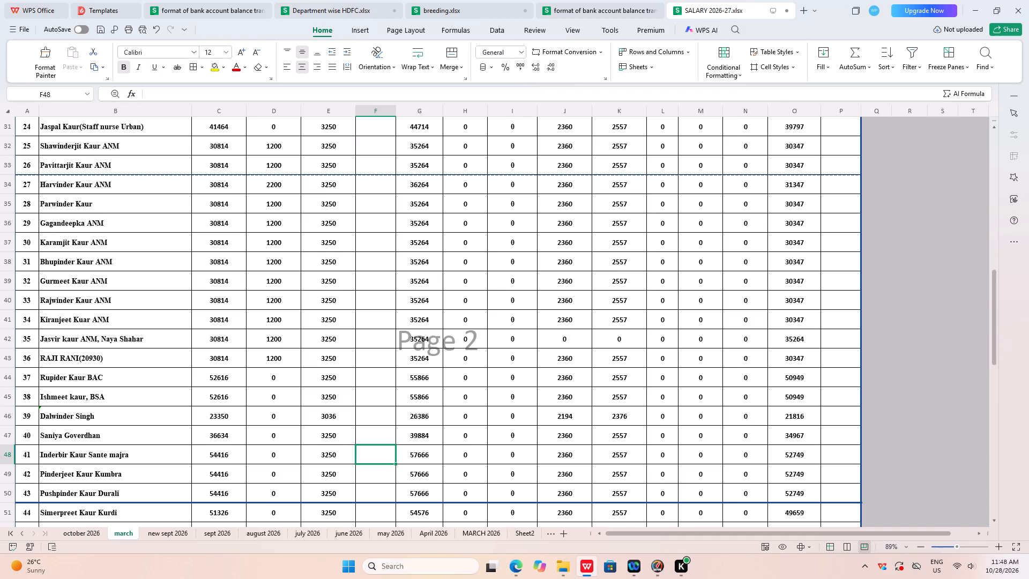
{"action": "left_click", "coordinate": [145, 421]}
{"action": "left_click", "coordinate": [1, 414]}
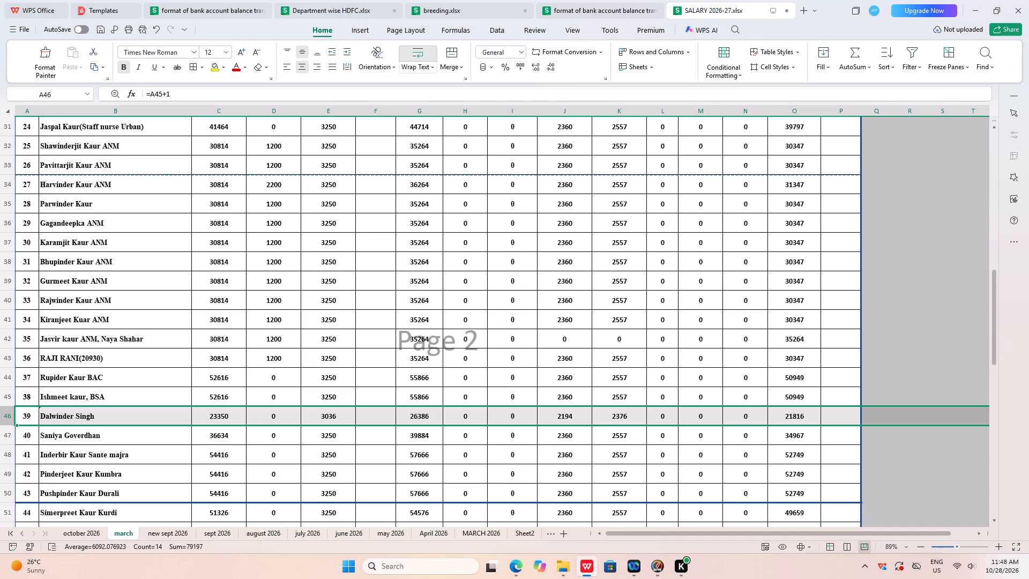
In serial 39's row of the march sheet, set the EPF employee share (J46) to 2802 and employer share (K46) to 3036.
{"action": "left_click", "coordinate": [582, 418]}
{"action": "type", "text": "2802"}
{"action": "left_click", "coordinate": [681, 464]}
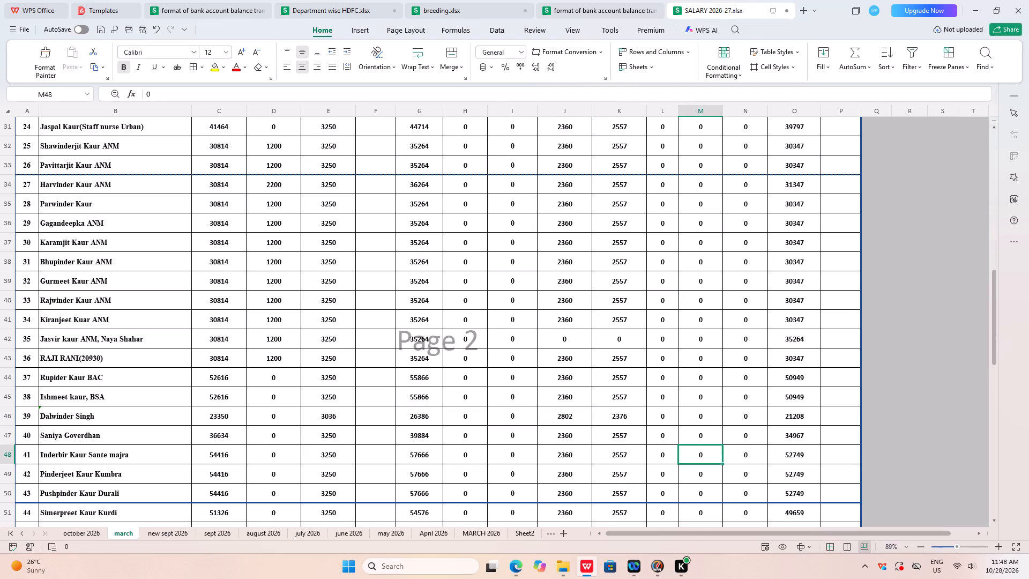
{"action": "left_click", "coordinate": [625, 419]}
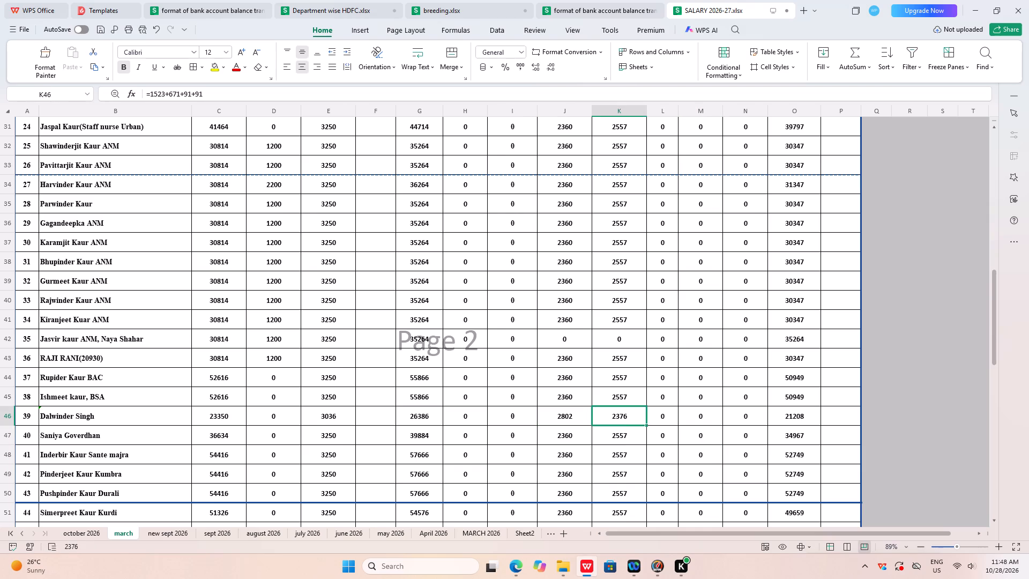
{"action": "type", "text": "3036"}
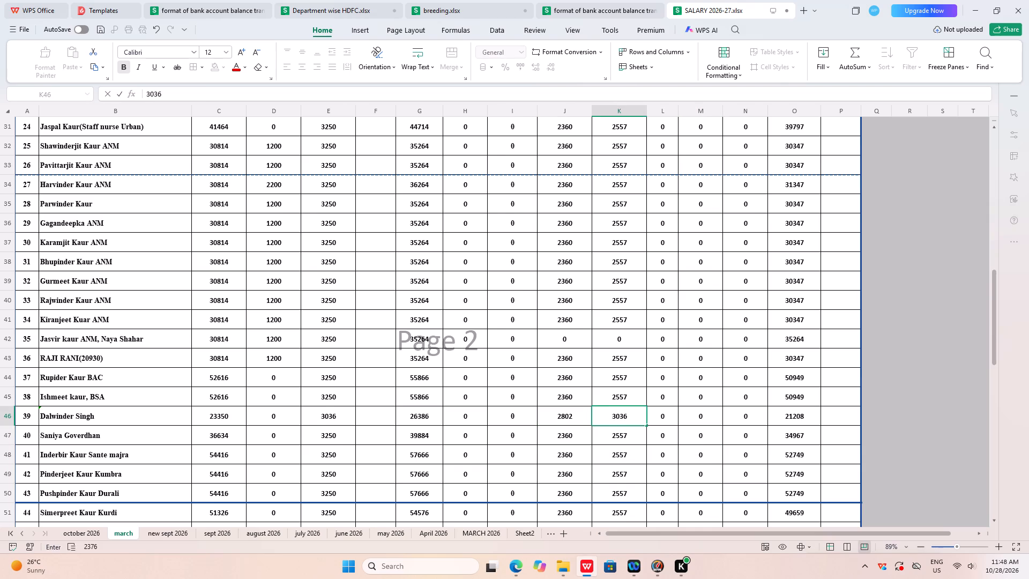
{"action": "left_click", "coordinate": [698, 459]}
Set the EPF employee share in serial 1's row (J8) of the march sheet to 3000.
{"action": "scroll", "coordinate": [699, 434], "scroll_direction": "up", "scroll_amount": 20}
{"action": "scroll", "coordinate": [699, 434], "scroll_direction": "up", "scroll_amount": 2}
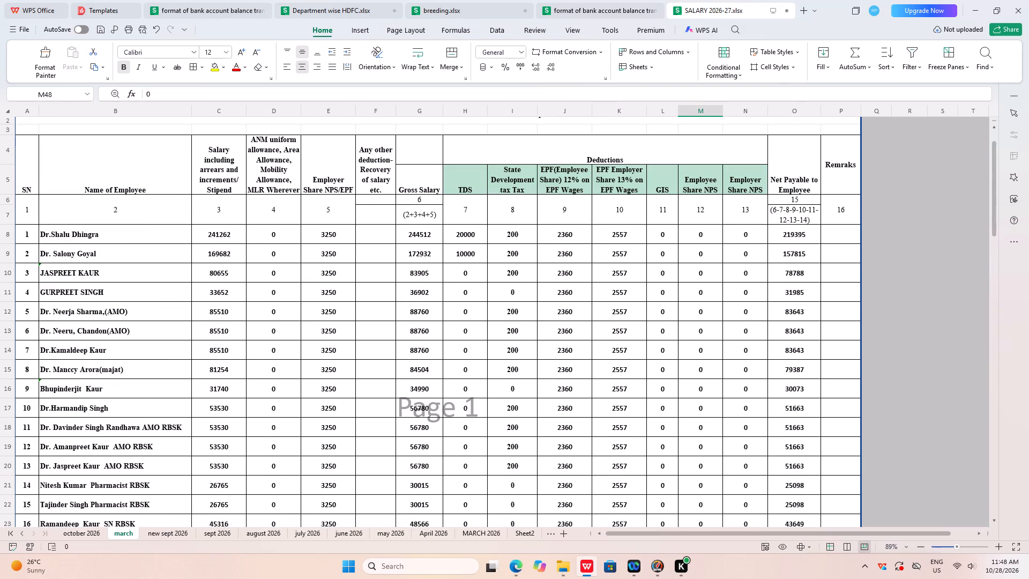
{"action": "left_click", "coordinate": [577, 266]}
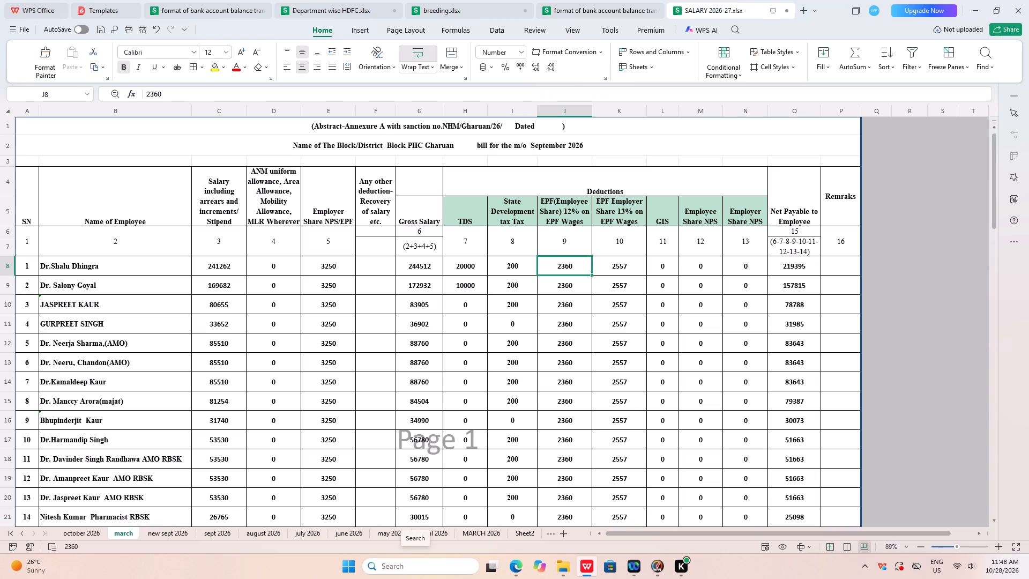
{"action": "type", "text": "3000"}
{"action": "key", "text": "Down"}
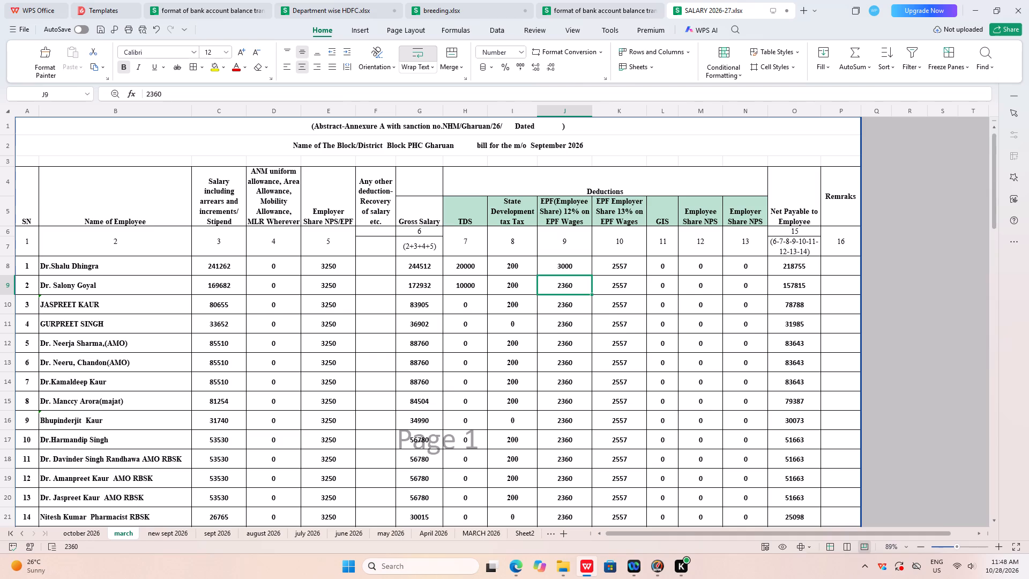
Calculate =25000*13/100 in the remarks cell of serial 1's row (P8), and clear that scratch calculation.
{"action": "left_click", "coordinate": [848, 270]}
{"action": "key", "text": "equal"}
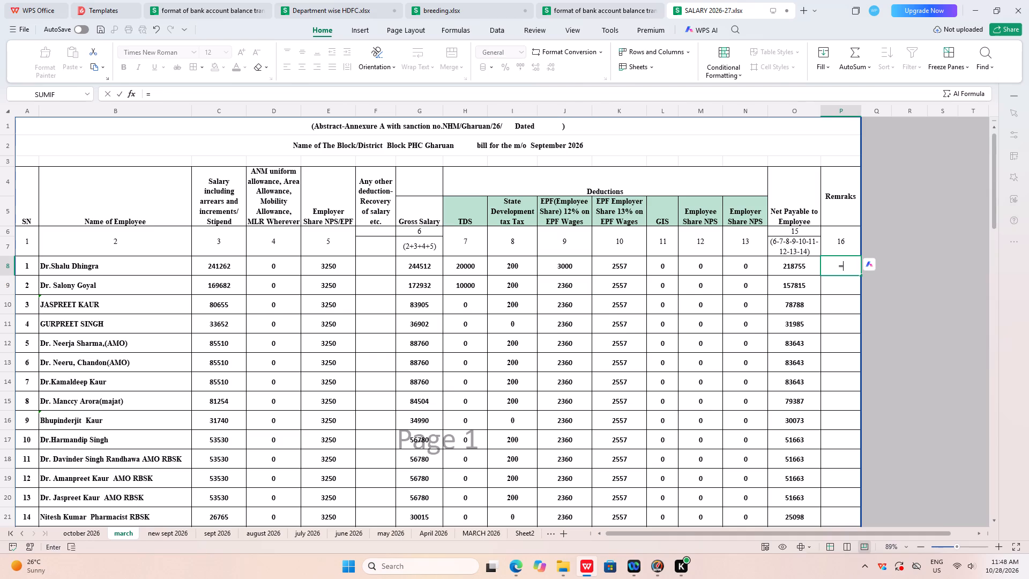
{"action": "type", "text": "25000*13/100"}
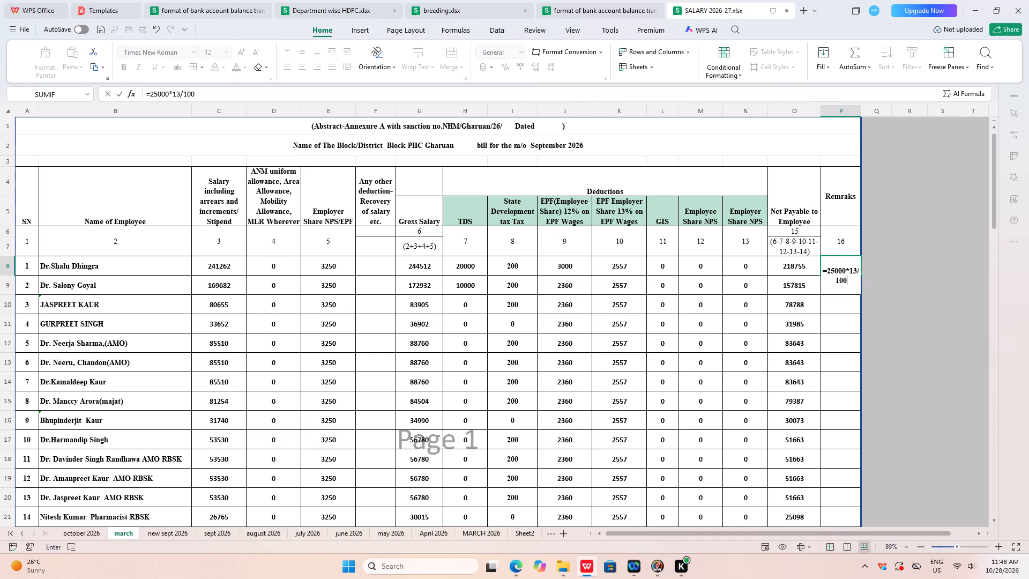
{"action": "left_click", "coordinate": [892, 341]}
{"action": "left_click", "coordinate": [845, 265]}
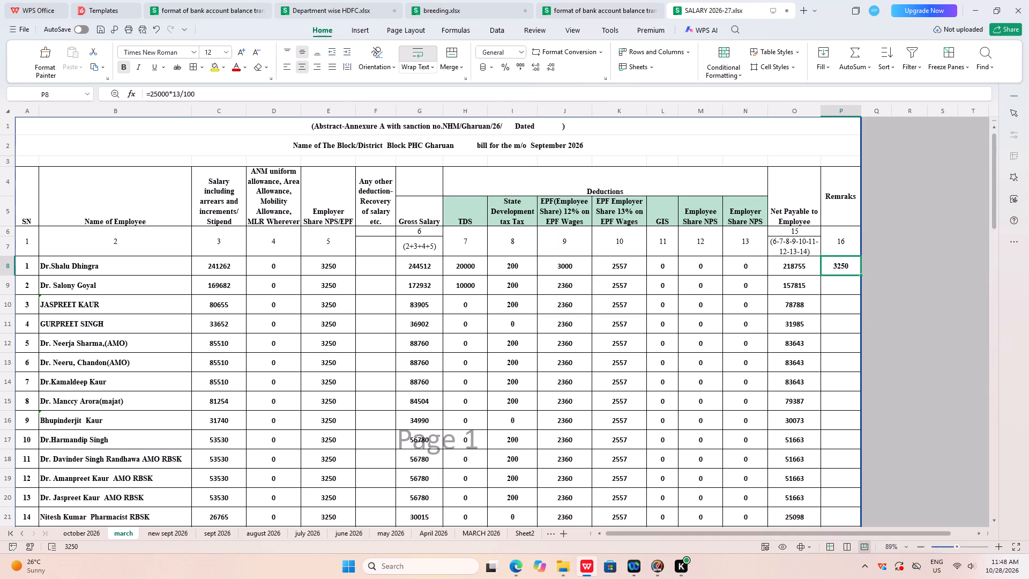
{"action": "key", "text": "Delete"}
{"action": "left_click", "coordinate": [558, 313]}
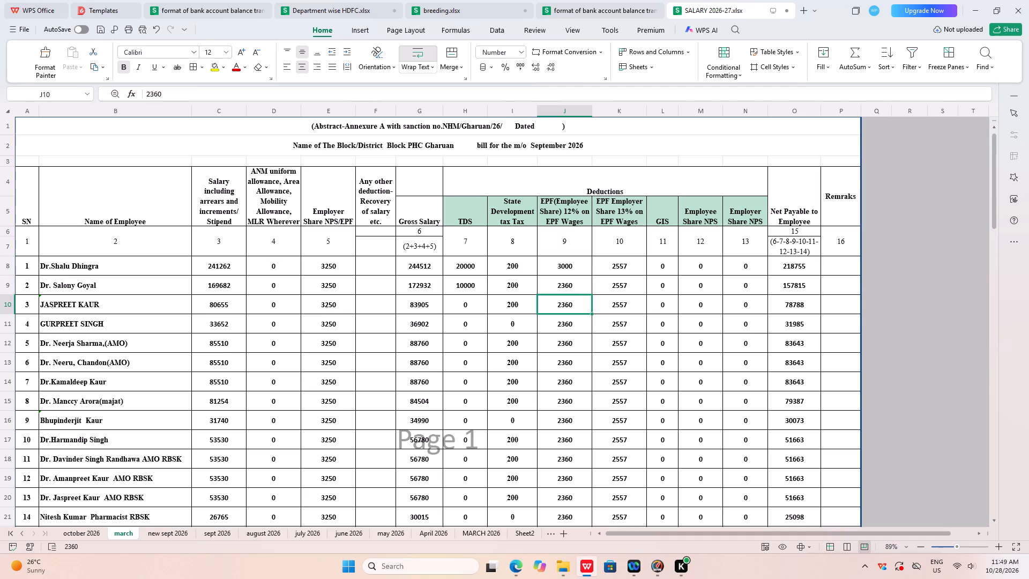
Set the EPF Employer Share 13% deduction of serial 1 (K8) in the march sheet to 3250.
{"action": "left_click", "coordinate": [625, 270]}
{"action": "type", "text": "3250"}
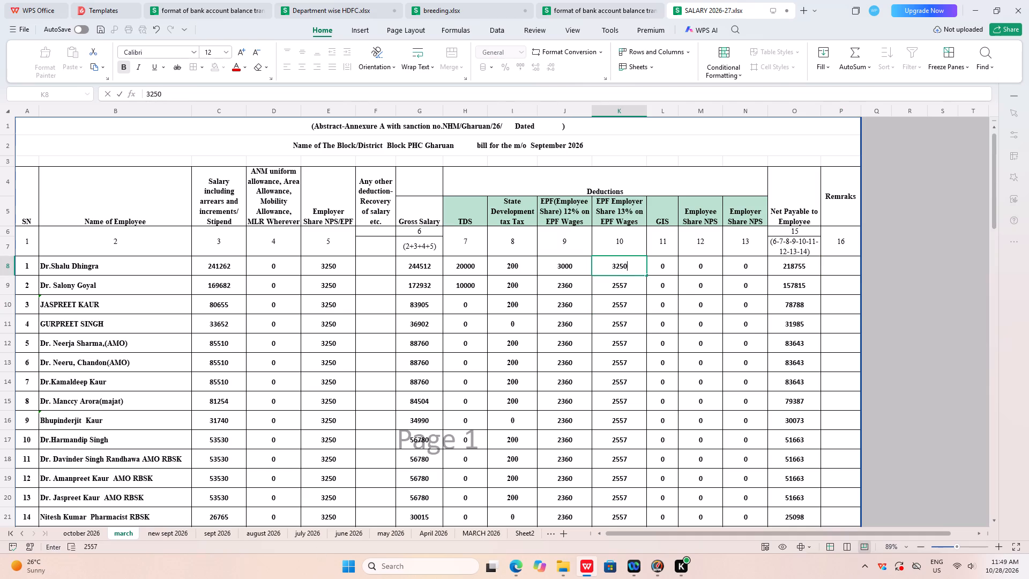
{"action": "left_click_drag", "start_coordinate": [601, 395], "coordinate": [602, 385]}
Copy serial 1's employee and employer EPF deductions, 3000 and 3250, down to serials 2 through 38 (J9:K45).
{"action": "left_click_drag", "start_coordinate": [571, 270], "coordinate": [605, 264]}
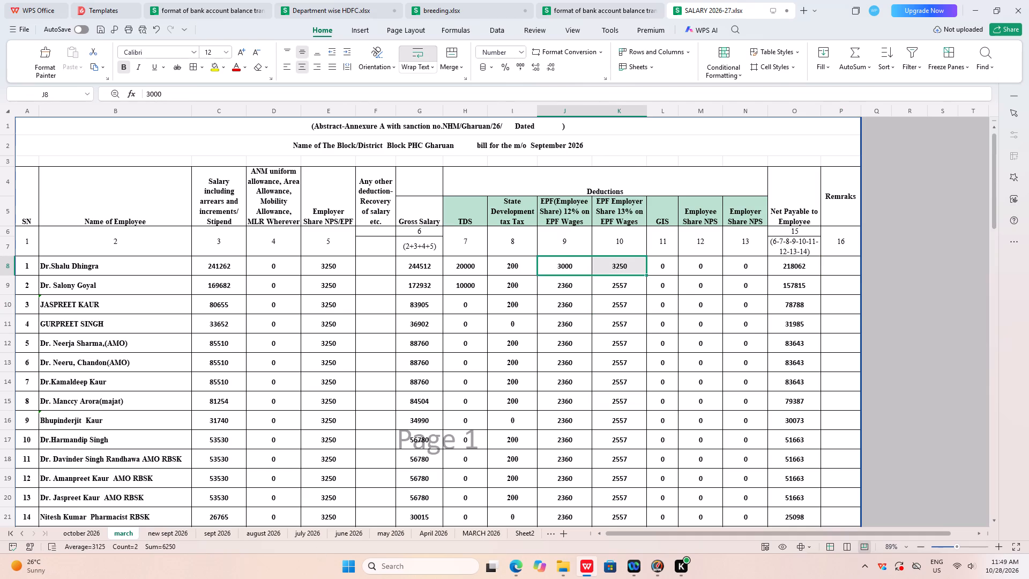
{"action": "key", "text": "ctrl+c"}
{"action": "left_click_drag", "start_coordinate": [576, 286], "coordinate": [623, 473]}
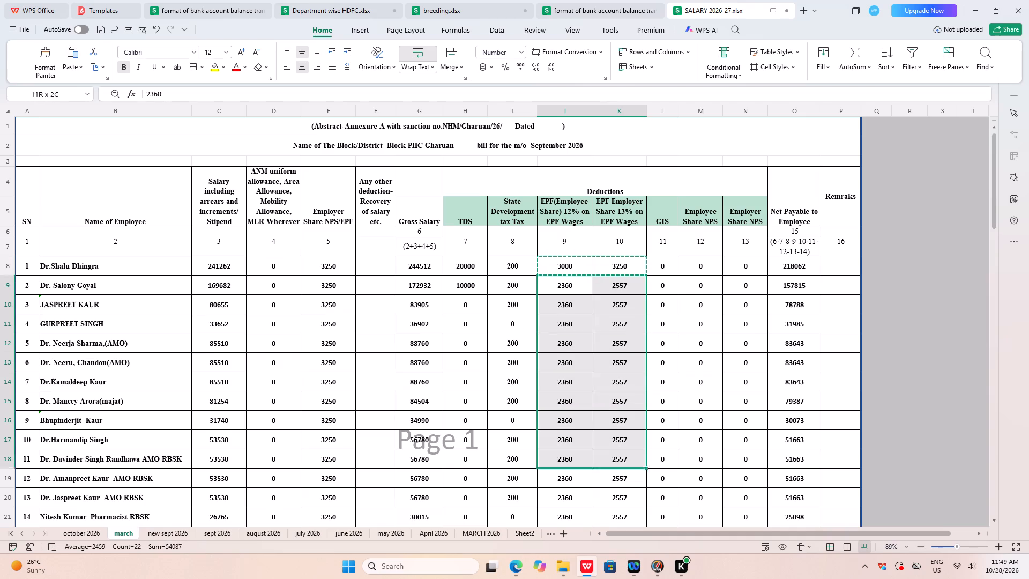
{"action": "left_click_drag", "start_coordinate": [623, 473], "coordinate": [625, 533]}
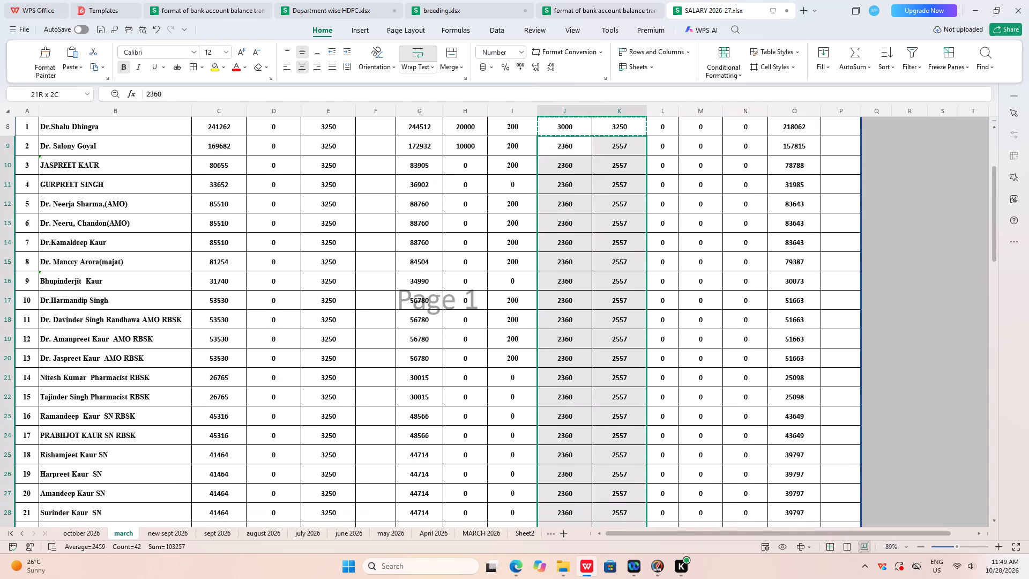
{"action": "left_click_drag", "start_coordinate": [625, 533], "coordinate": [633, 547]}
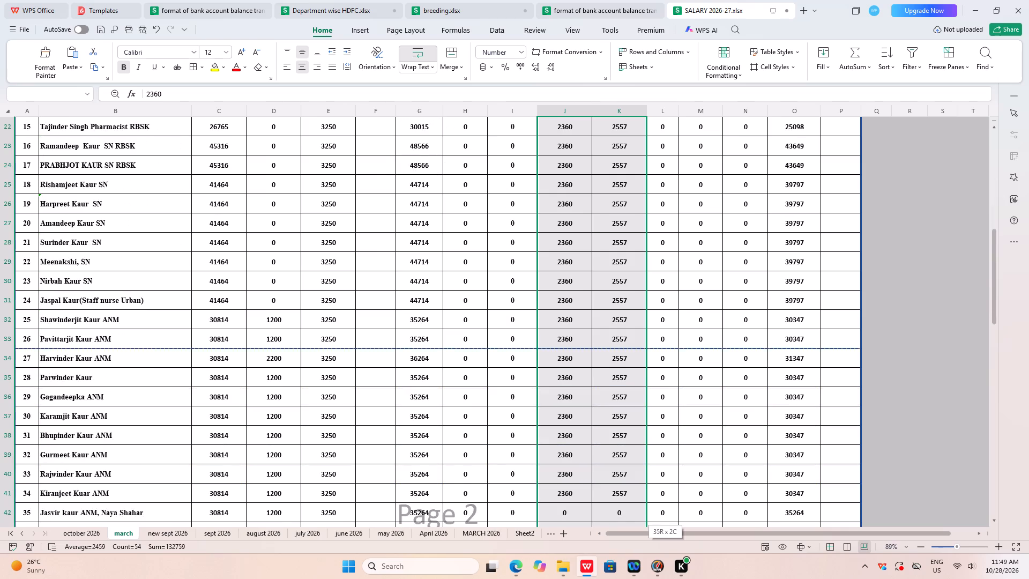
{"action": "left_click_drag", "start_coordinate": [633, 547], "coordinate": [627, 477]}
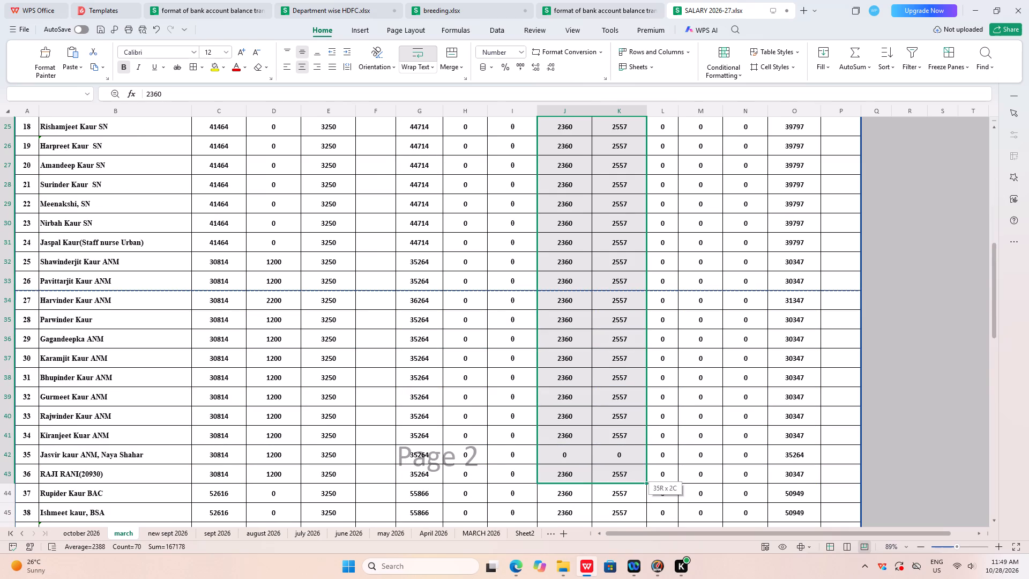
{"action": "left_click_drag", "start_coordinate": [627, 477], "coordinate": [629, 511]}
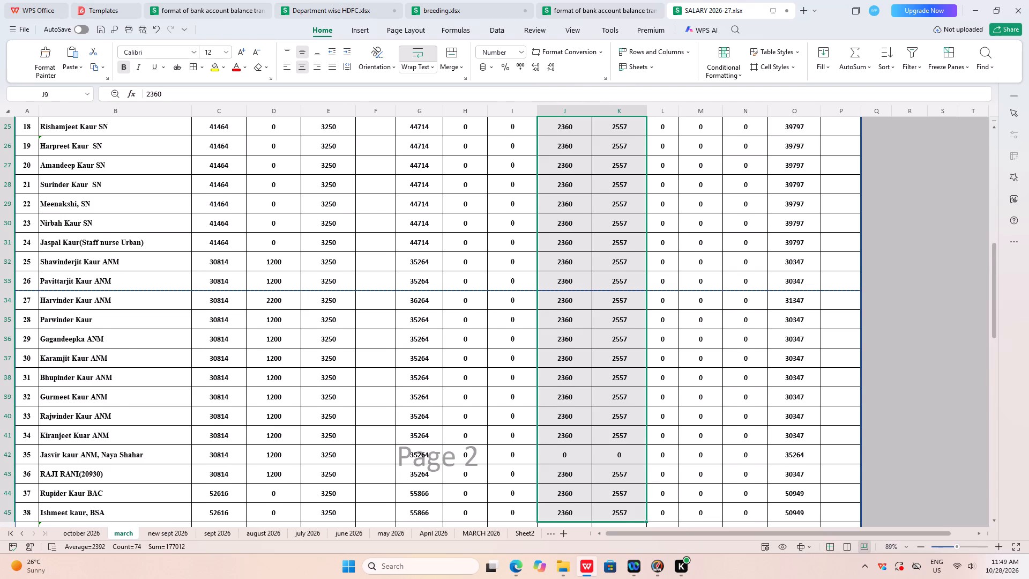
{"action": "key", "text": "ctrl+v"}
{"action": "left_click", "coordinate": [595, 485]}
Set serial 40's EPF employee share to 3000 and EPF employer share to 3250 (J47 and K47).
{"action": "scroll", "coordinate": [596, 480], "scroll_direction": "down", "scroll_amount": 9}
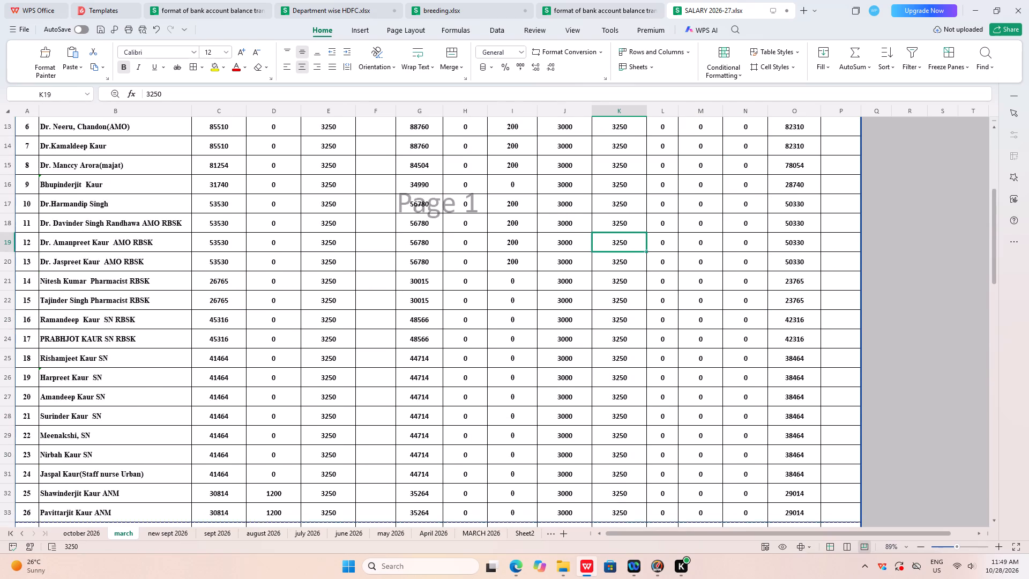
{"action": "scroll", "coordinate": [618, 455], "scroll_direction": "down", "scroll_amount": 20}
{"action": "scroll", "coordinate": [618, 455], "scroll_direction": "down", "scroll_amount": 3}
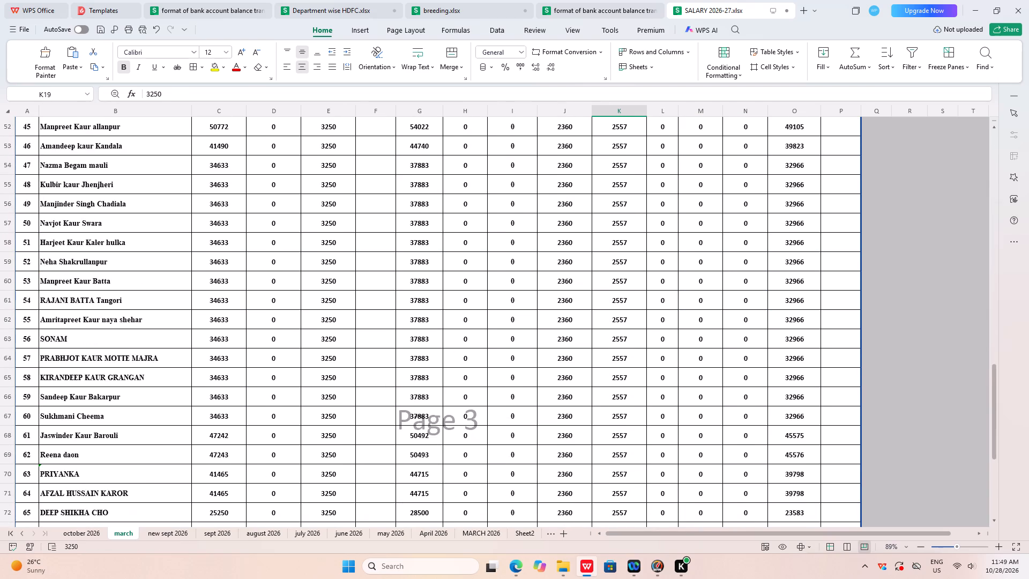
{"action": "scroll", "coordinate": [587, 447], "scroll_direction": "down", "scroll_amount": 7}
{"action": "double_click", "coordinate": [904, 352]}
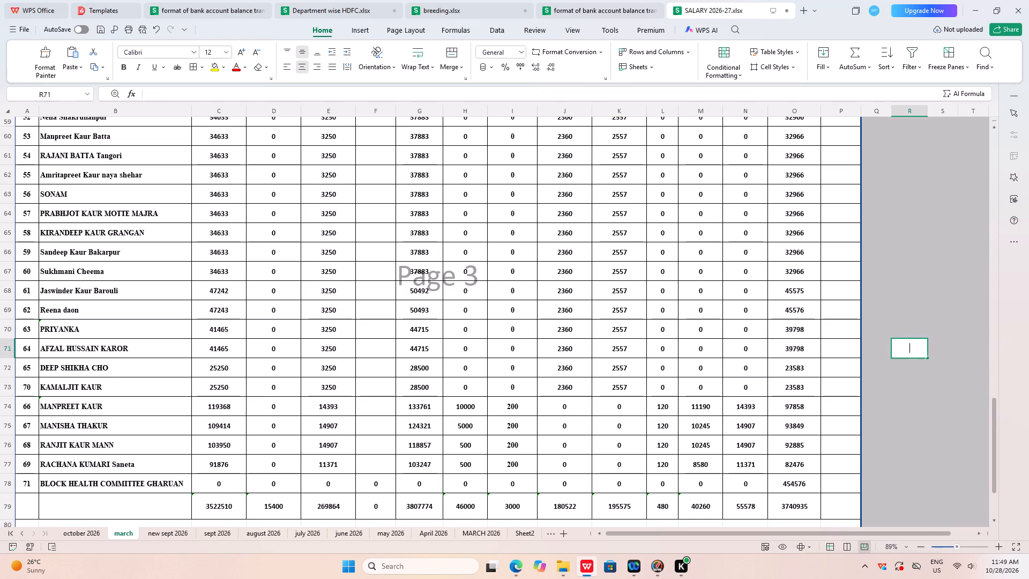
{"action": "scroll", "coordinate": [684, 387], "scroll_direction": "up", "scroll_amount": 13}
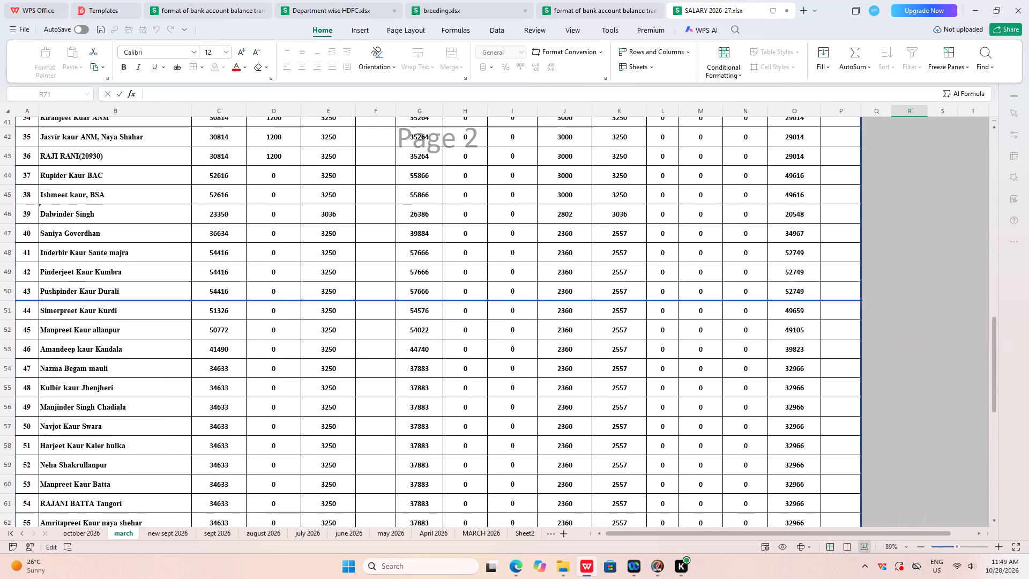
{"action": "scroll", "coordinate": [683, 373], "scroll_direction": "up", "scroll_amount": 6}
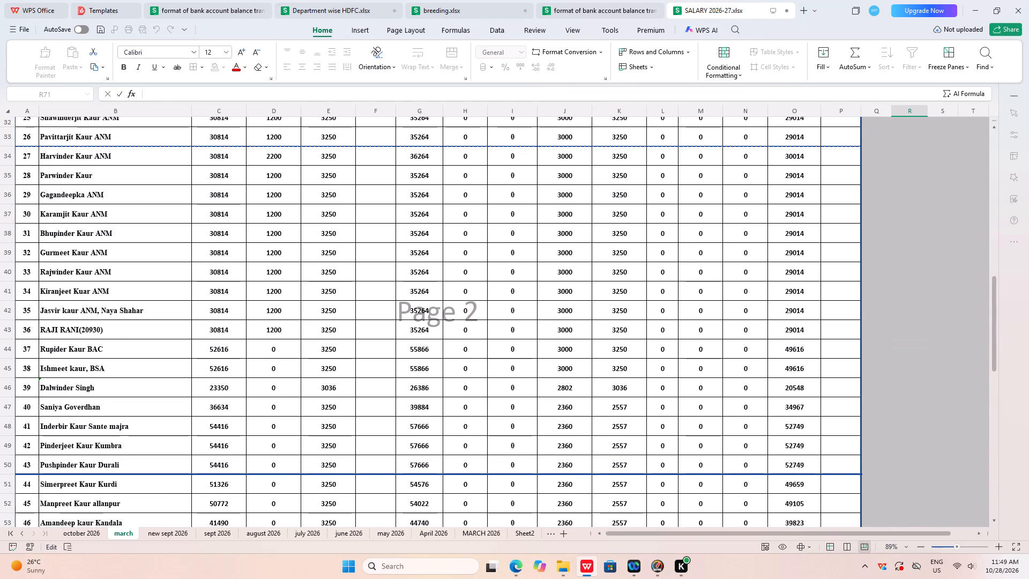
{"action": "left_click", "coordinate": [581, 438]}
{"action": "type", "text": "3000"}
{"action": "key", "text": "Right"}
{"action": "type", "text": "3250"}
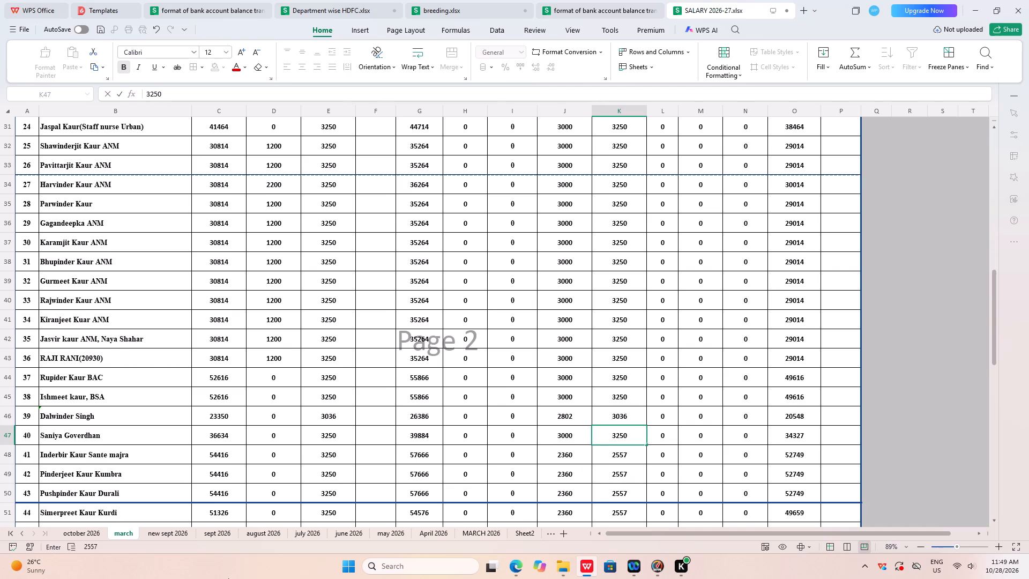
{"action": "left_click", "coordinate": [657, 455]}
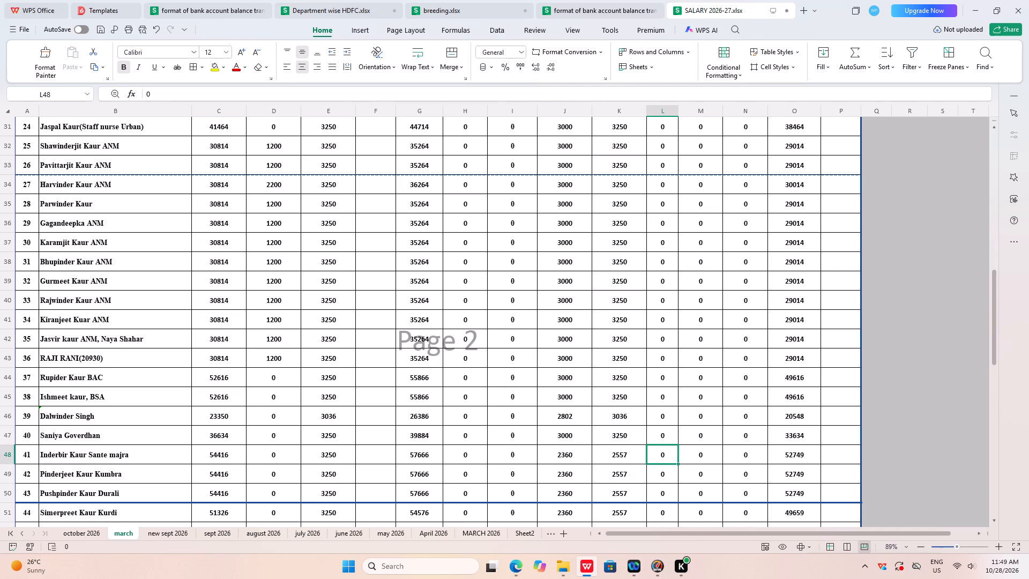
Copy serial 40's EPF shares, 3000 and 3250, down rows 48 to 73 (J48:K73), ending just above the NPS employees.
{"action": "left_click_drag", "start_coordinate": [578, 442], "coordinate": [605, 441]}
{"action": "key", "text": "ctrl+c"}
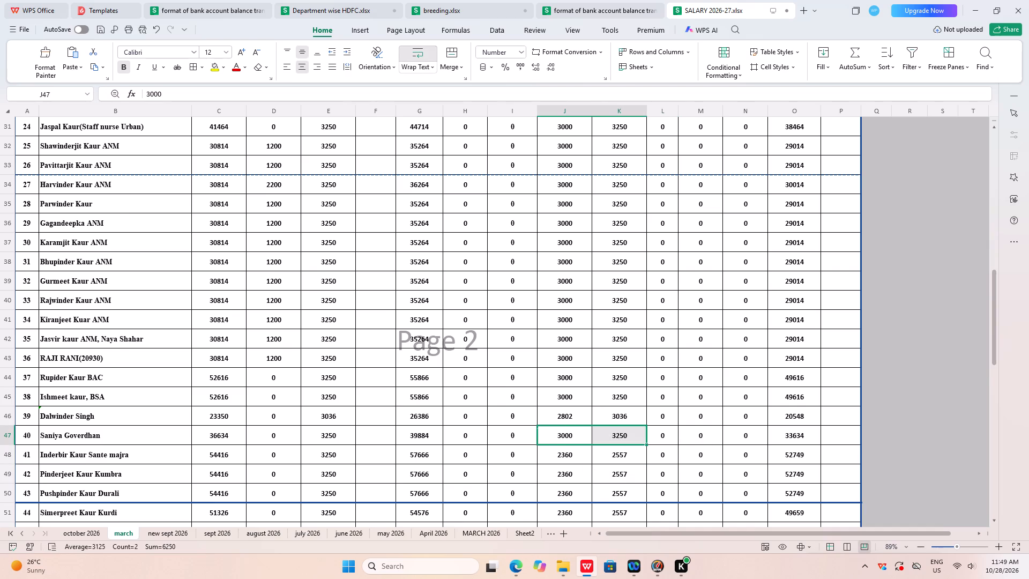
{"action": "scroll", "coordinate": [601, 451], "scroll_direction": "down", "scroll_amount": 4}
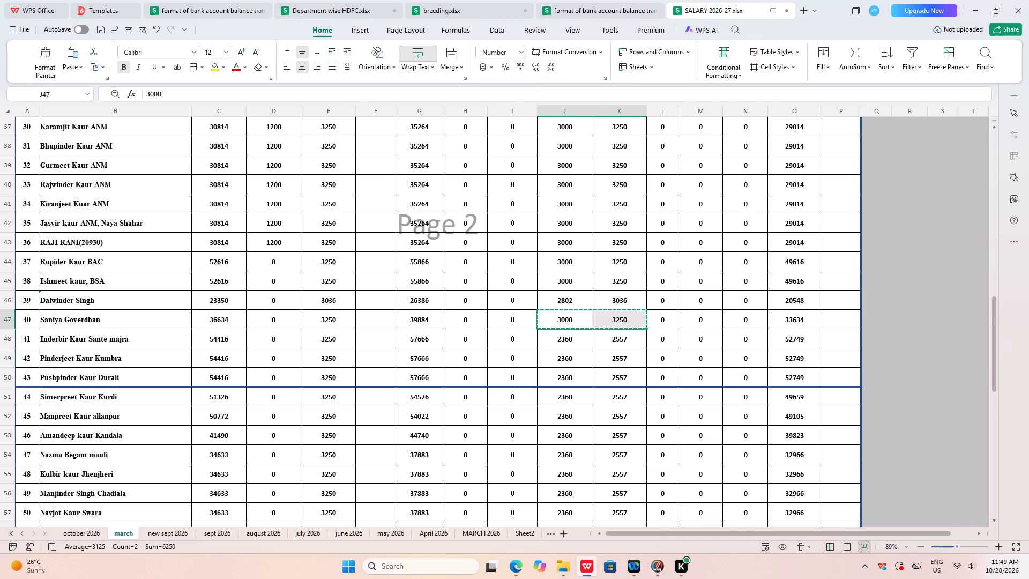
{"action": "left_click_drag", "start_coordinate": [576, 343], "coordinate": [622, 536]}
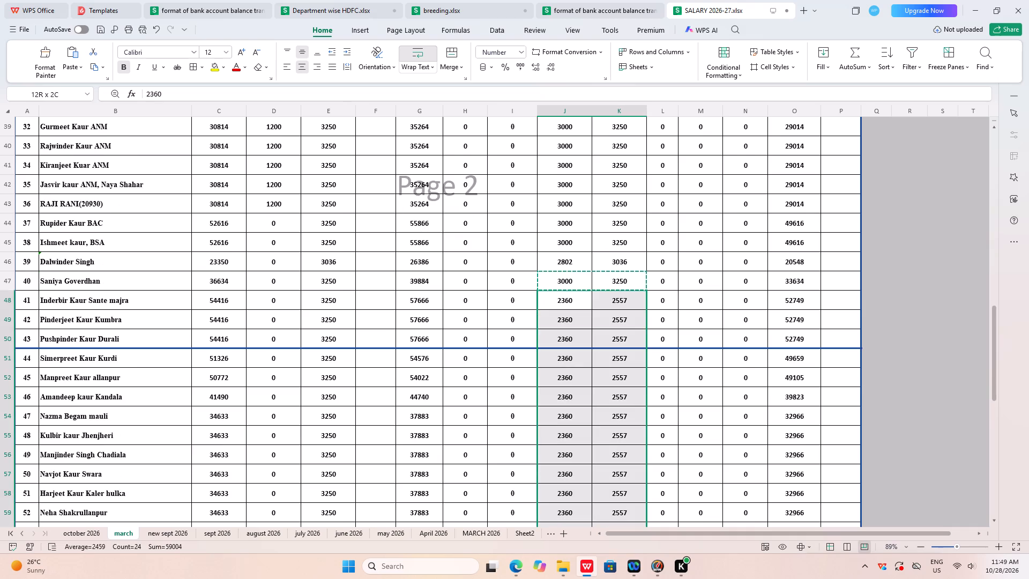
{"action": "left_click_drag", "start_coordinate": [622, 536], "coordinate": [622, 553]}
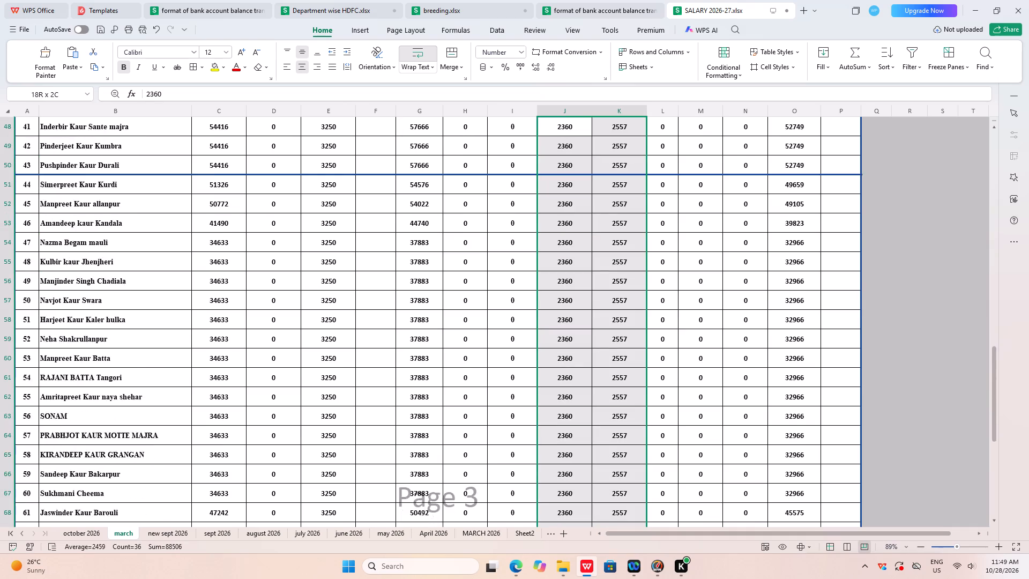
{"action": "left_click_drag", "start_coordinate": [622, 553], "coordinate": [617, 449]}
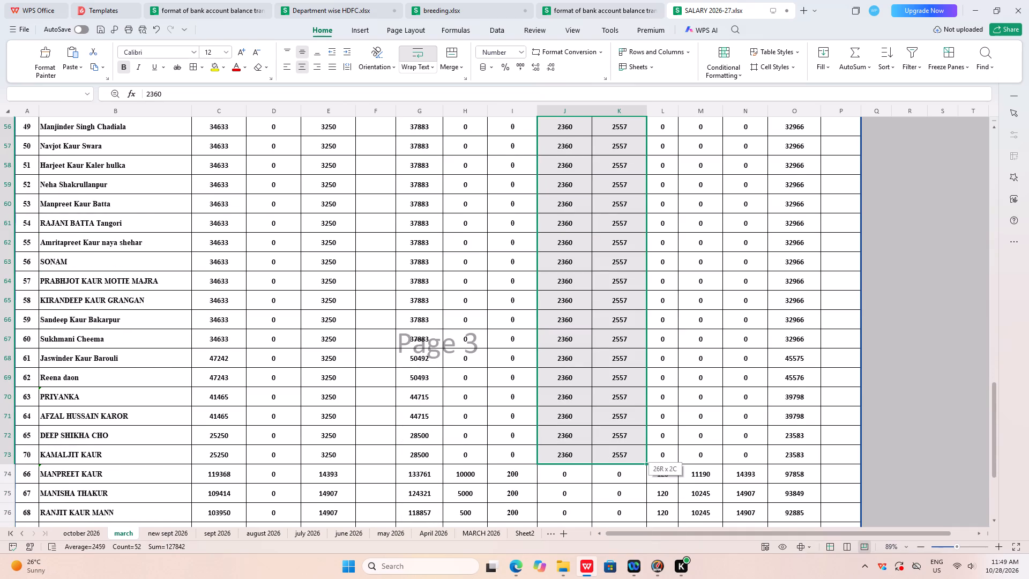
{"action": "left_click_drag", "start_coordinate": [617, 449], "coordinate": [617, 448]}
{"action": "key", "text": "ctrl+v"}
{"action": "left_click", "coordinate": [608, 460]}
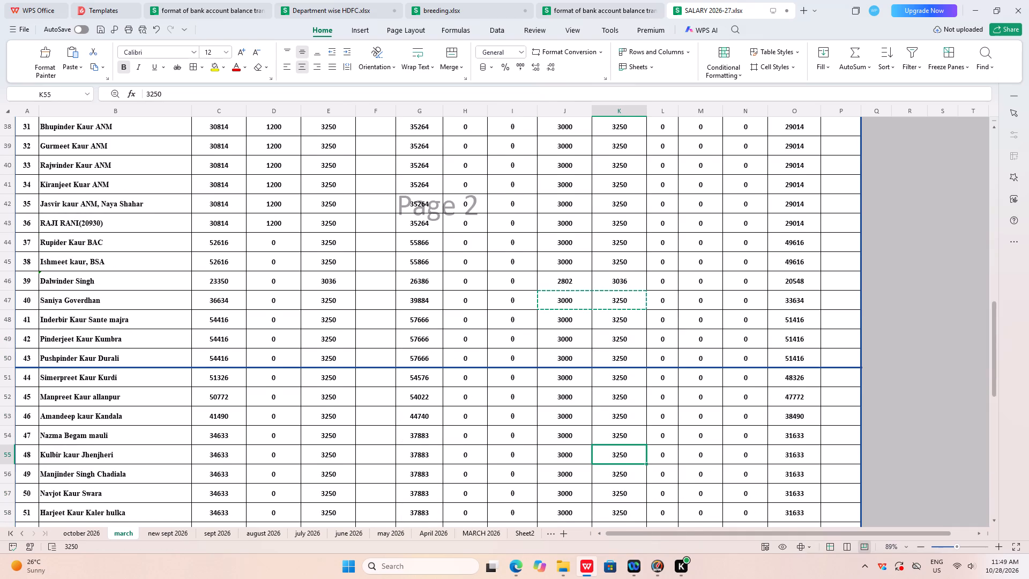
Review the march sheet's EPF deductions, net payable amounts and column totals across the employee rows.
{"action": "scroll", "coordinate": [607, 461], "scroll_direction": "down", "scroll_amount": 14}
{"action": "left_click", "coordinate": [643, 465]}
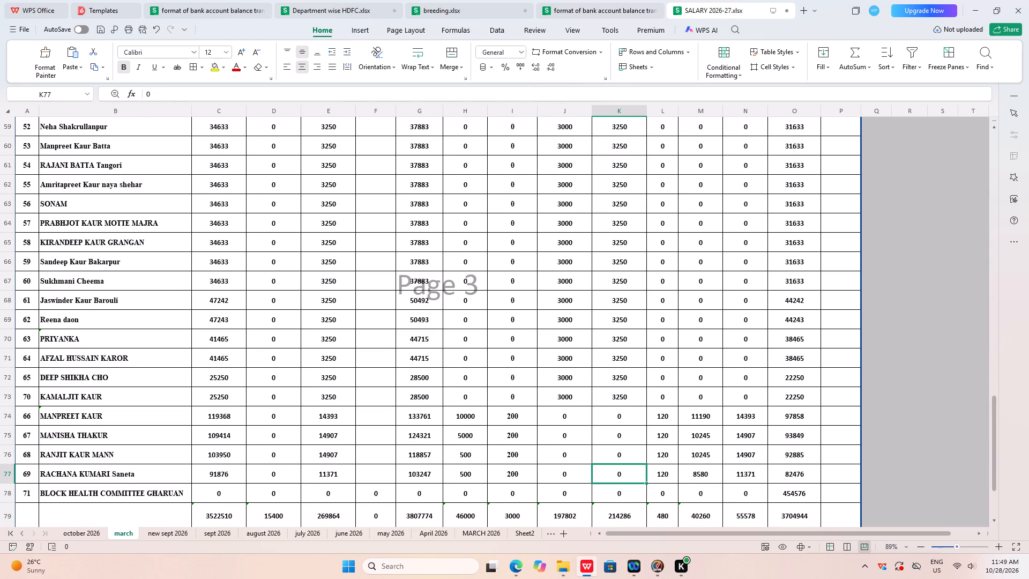
{"action": "scroll", "coordinate": [643, 465], "scroll_direction": "down", "scroll_amount": 3}
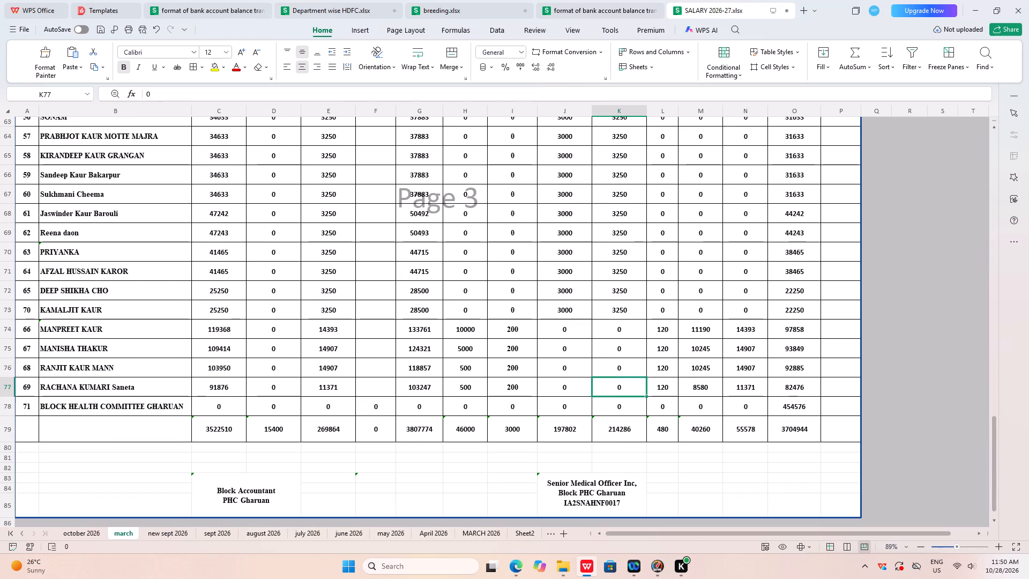
{"action": "left_click_drag", "start_coordinate": [993, 461], "coordinate": [1003, 160]}
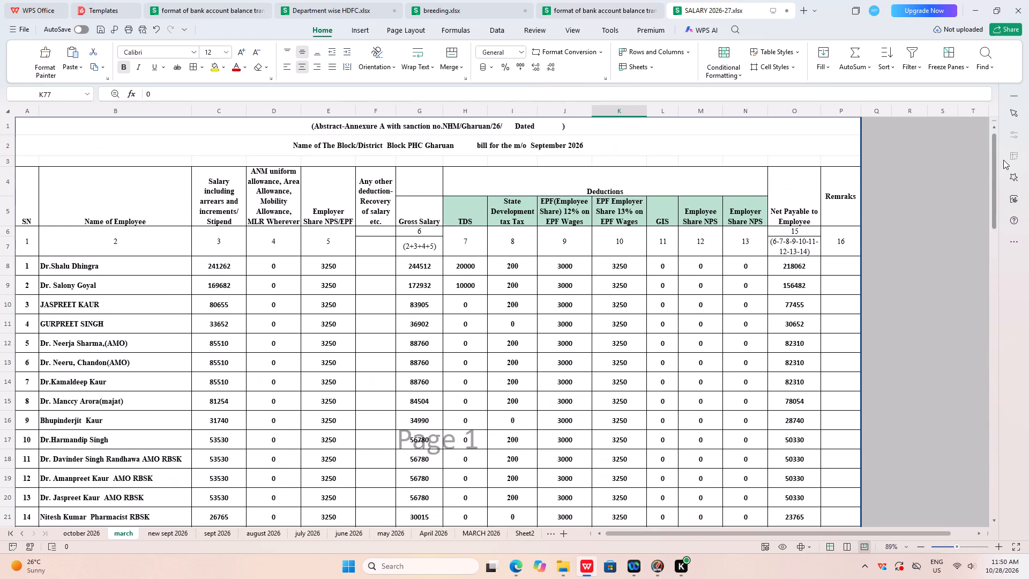
{"action": "left_click_drag", "start_coordinate": [1003, 160], "coordinate": [1003, 159]}
{"action": "left_click", "coordinate": [904, 324]}
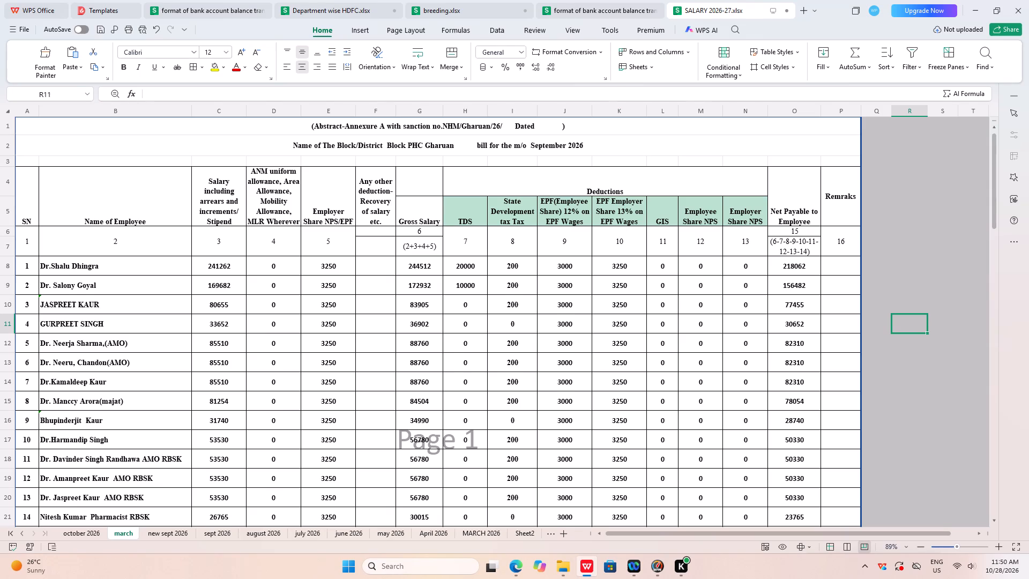
{"action": "scroll", "coordinate": [762, 340], "scroll_direction": "down", "scroll_amount": 16}
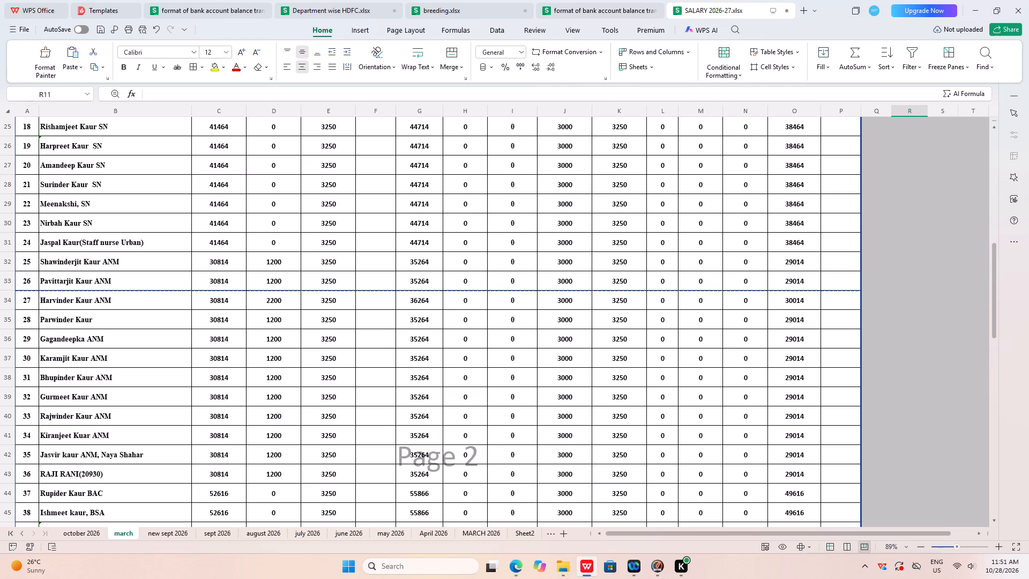
{"action": "scroll", "coordinate": [687, 313], "scroll_direction": "up", "scroll_amount": 5}
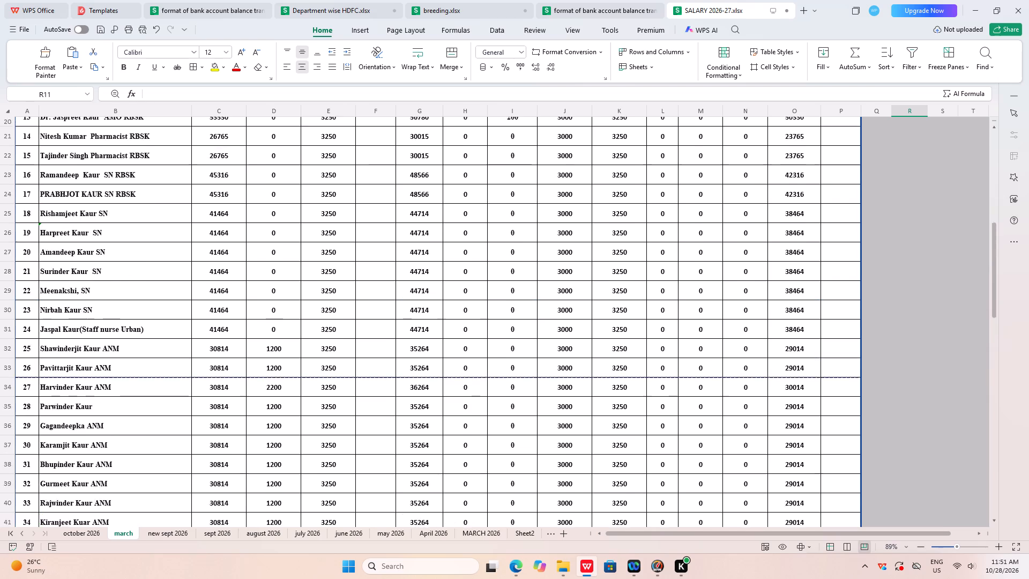
{"action": "scroll", "coordinate": [687, 313], "scroll_direction": "up", "scroll_amount": 13}
{"action": "scroll", "coordinate": [740, 329], "scroll_direction": "down", "scroll_amount": 5}
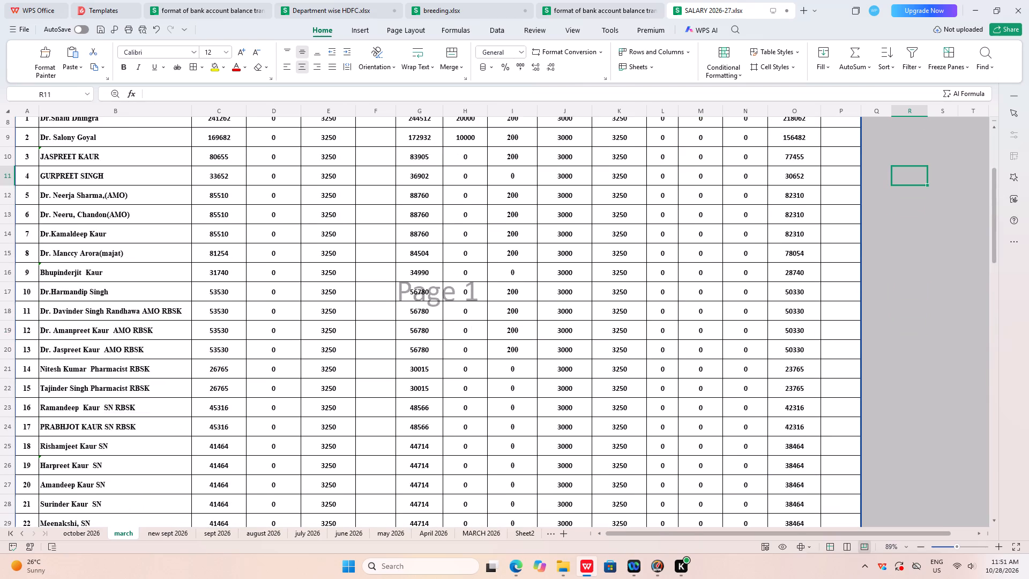
Sum the deduction totals in H79:N79 and set BLOCK HEALTH COMMITTEE GHARUAN's net payable amount (O78) to 557406.
{"action": "scroll", "coordinate": [740, 329], "scroll_direction": "down", "scroll_amount": 17}
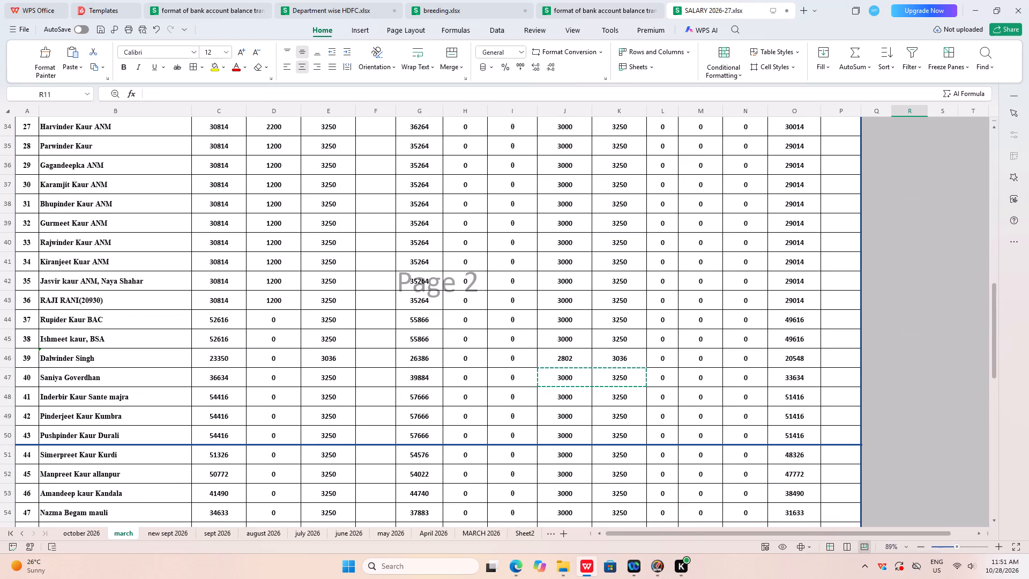
{"action": "double_click", "coordinate": [839, 390]}
{"action": "scroll", "coordinate": [699, 430], "scroll_direction": "down", "scroll_amount": 19}
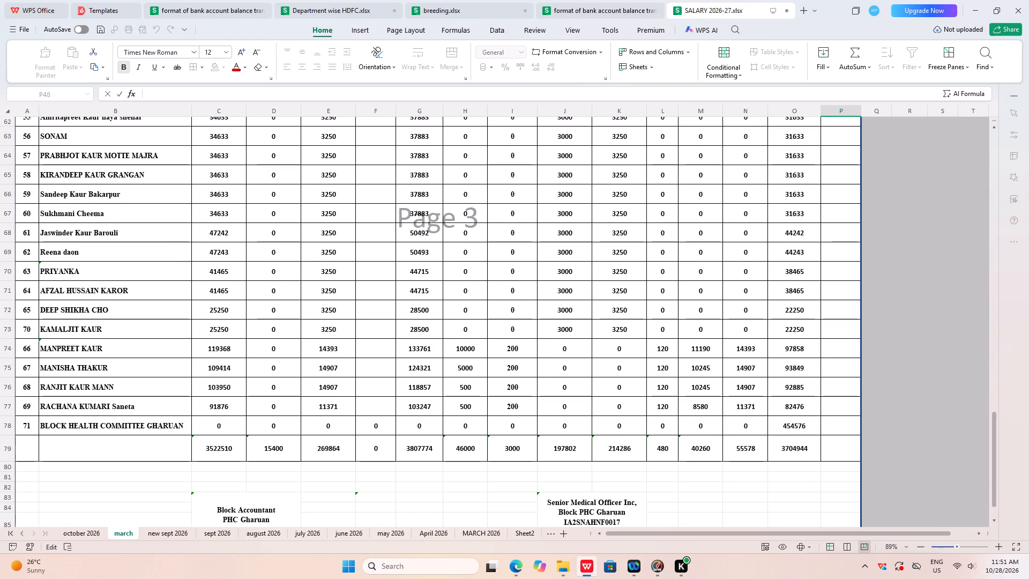
{"action": "left_click_drag", "start_coordinate": [472, 455], "coordinate": [729, 450]}
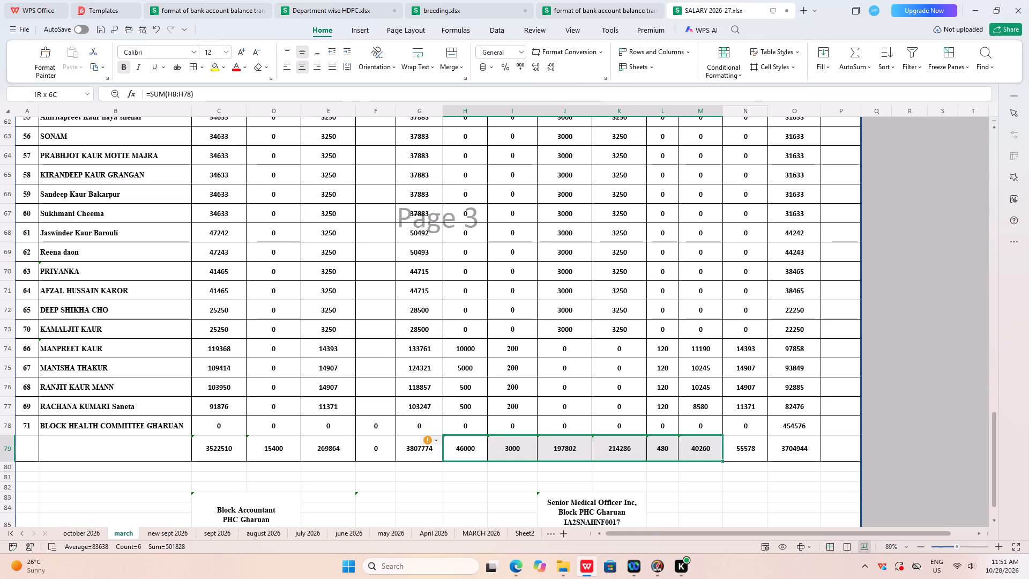
{"action": "left_click_drag", "start_coordinate": [729, 450], "coordinate": [729, 450]}
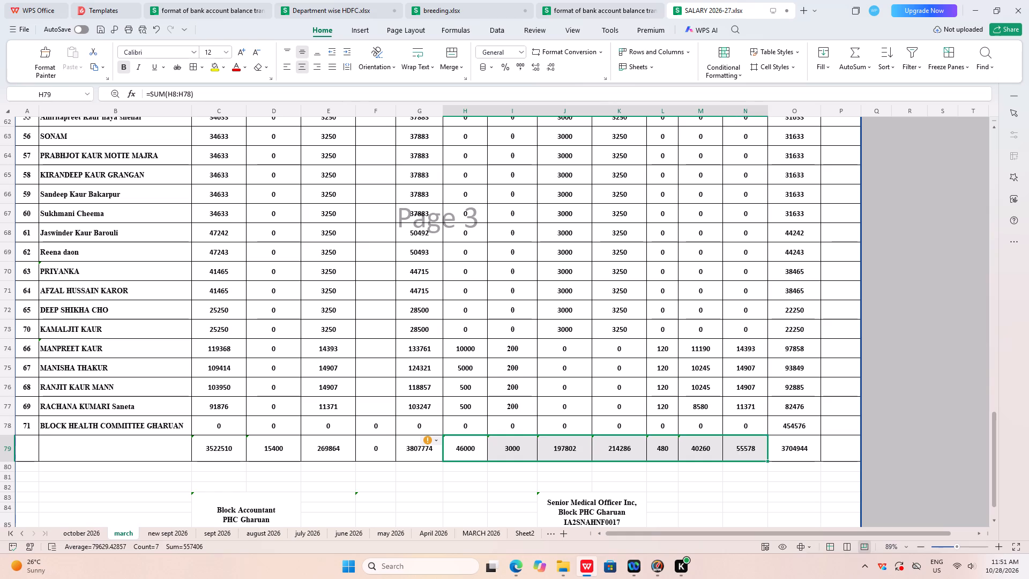
{"action": "left_click", "coordinate": [813, 425]}
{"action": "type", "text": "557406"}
{"action": "left_click", "coordinate": [822, 484]}
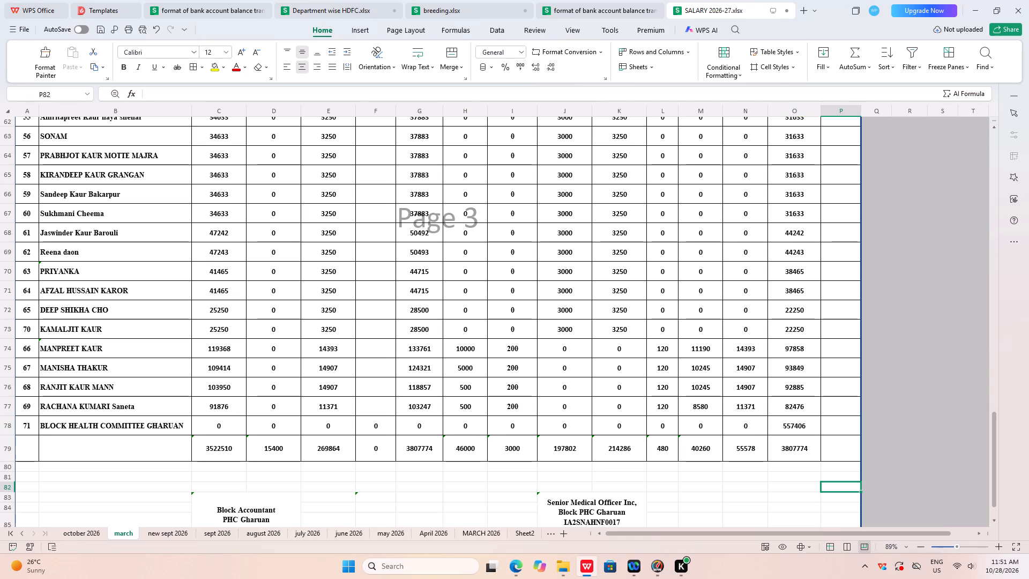
In the october 2026 sheet, set the EPF TDS row's amount in the last column (AF73) to 557406.
{"action": "left_click", "coordinate": [86, 534]}
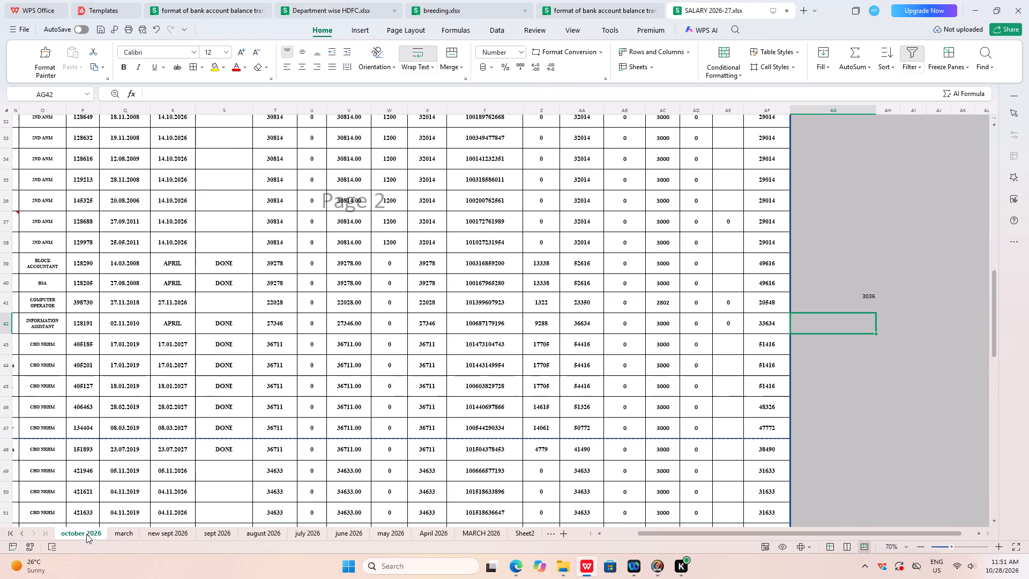
{"action": "scroll", "coordinate": [832, 470], "scroll_direction": "down", "scroll_amount": 19}
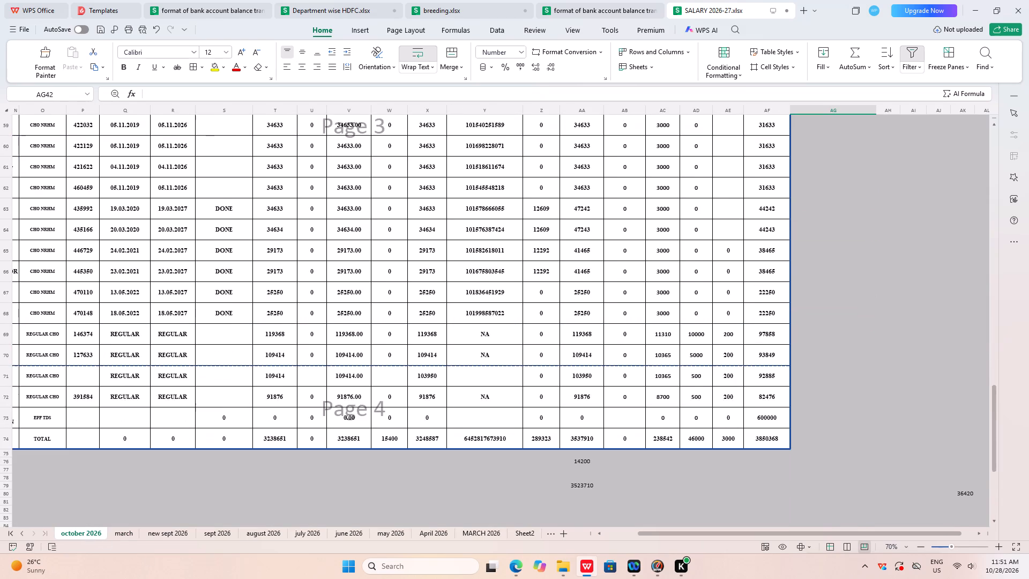
{"action": "scroll", "coordinate": [789, 488], "scroll_direction": "down", "scroll_amount": 2}
{"action": "left_click", "coordinate": [768, 325]}
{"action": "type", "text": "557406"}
{"action": "left_click", "coordinate": [806, 421]}
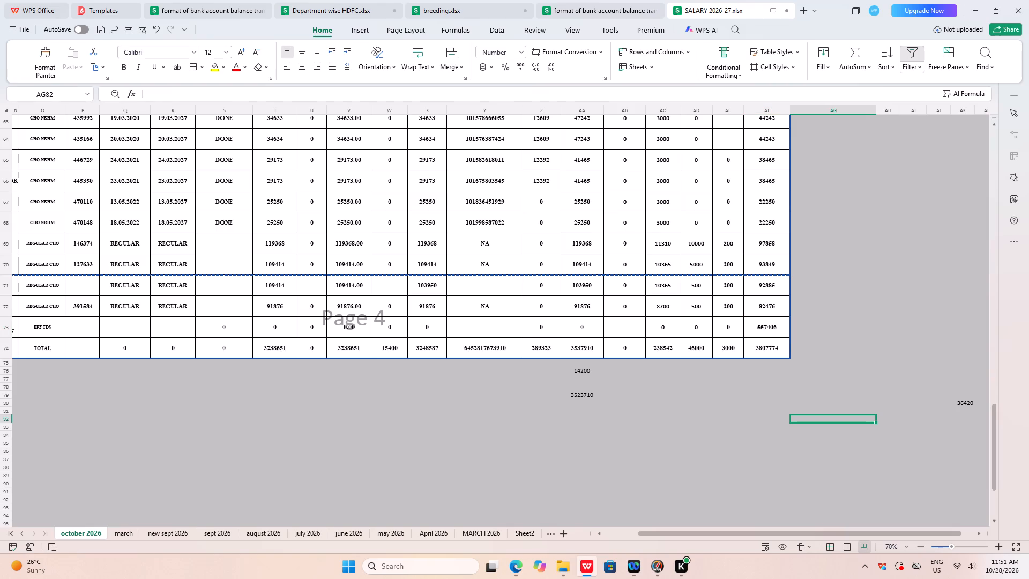
Return to the march sheet and review the deductions and net payable amounts from the first employee down to the totals row.
{"action": "left_click", "coordinate": [118, 536]}
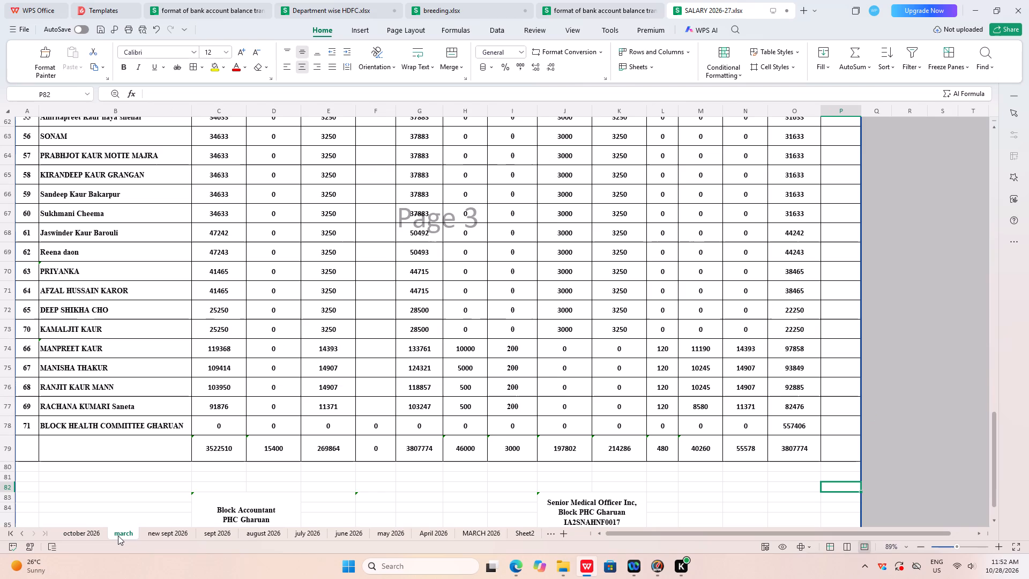
{"action": "left_click", "coordinate": [741, 480]}
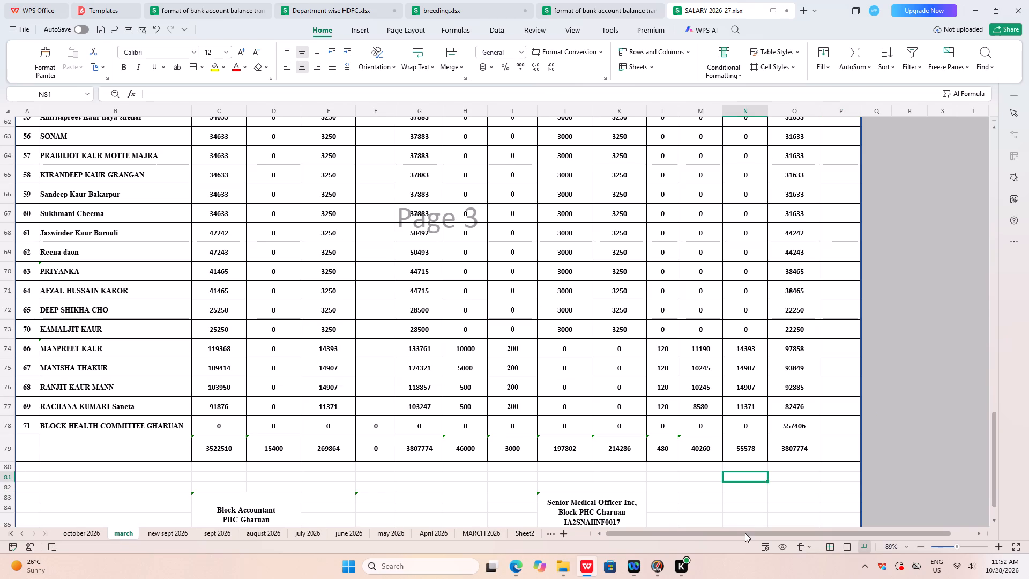
{"action": "scroll", "coordinate": [745, 533], "scroll_direction": "up", "scroll_amount": 6}
{"action": "scroll", "coordinate": [767, 493], "scroll_direction": "up", "scroll_amount": 16}
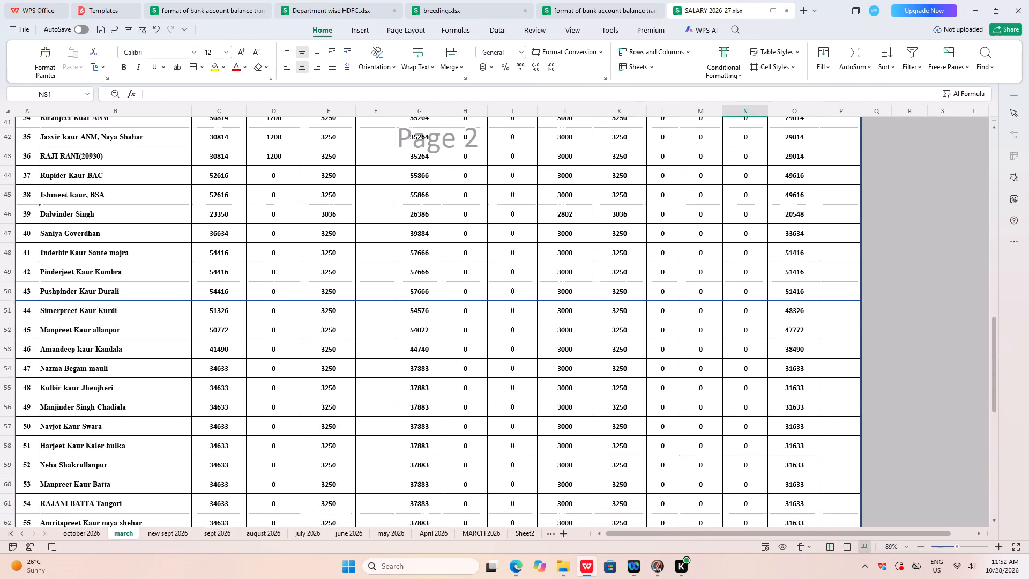
{"action": "scroll", "coordinate": [767, 493], "scroll_direction": "up", "scroll_amount": 20}
{"action": "scroll", "coordinate": [767, 493], "scroll_direction": "up", "scroll_amount": 3}
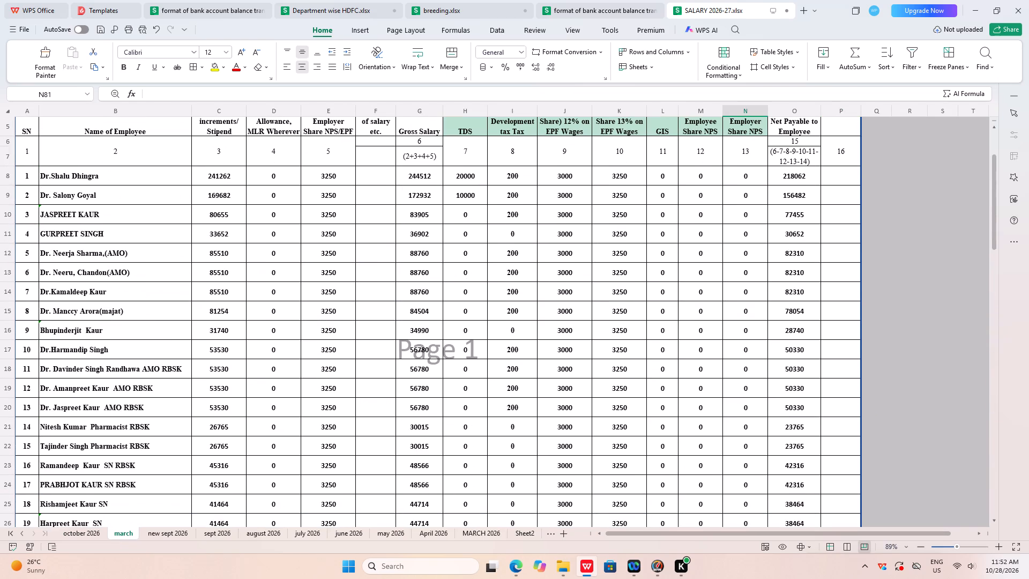
{"action": "scroll", "coordinate": [376, 477], "scroll_direction": "down", "scroll_amount": 11}
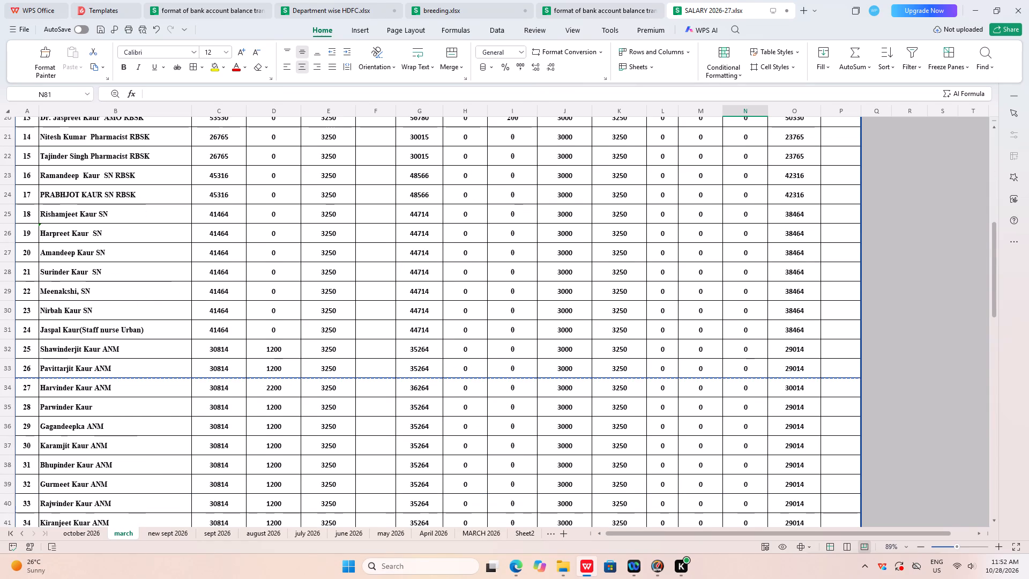
{"action": "scroll", "coordinate": [377, 476], "scroll_direction": "down", "scroll_amount": 10}
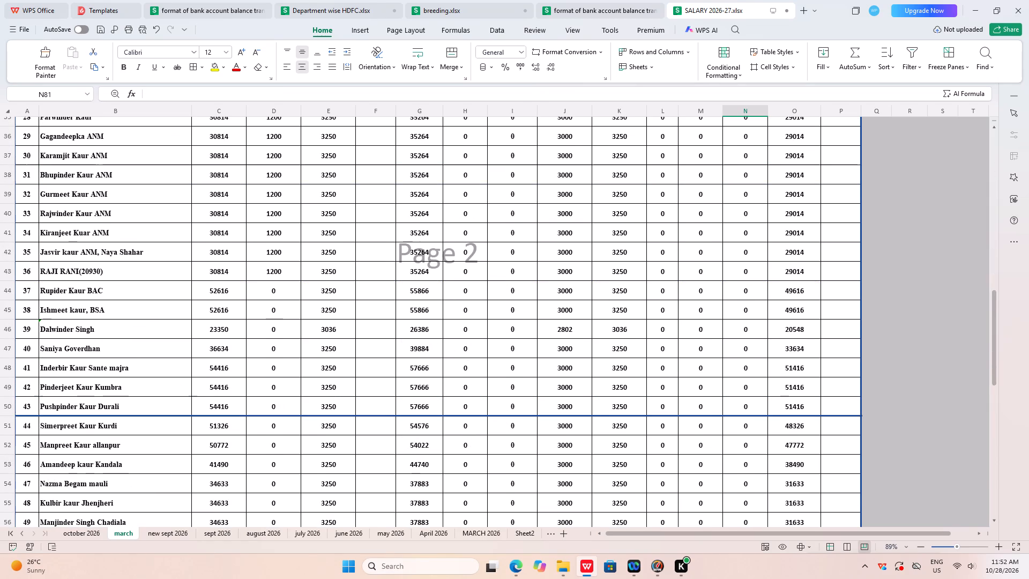
{"action": "scroll", "coordinate": [381, 476], "scroll_direction": "down", "scroll_amount": 14}
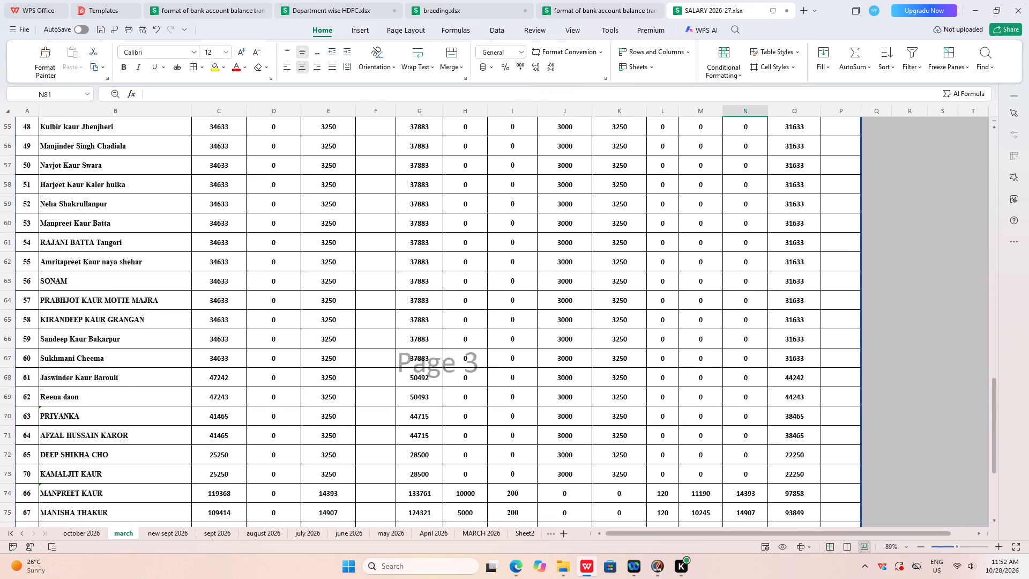
{"action": "scroll", "coordinate": [381, 476], "scroll_direction": "down", "scroll_amount": 3}
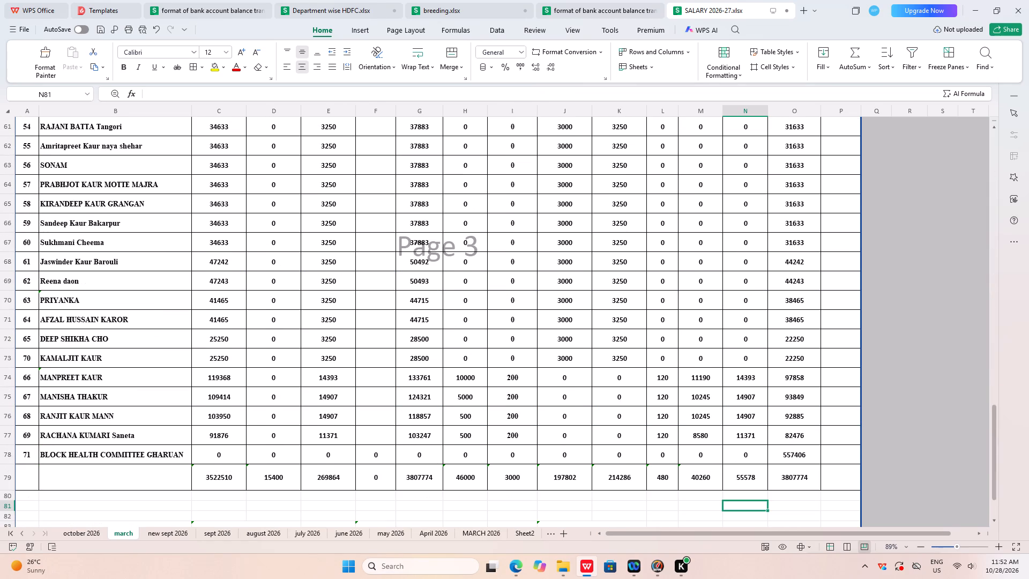
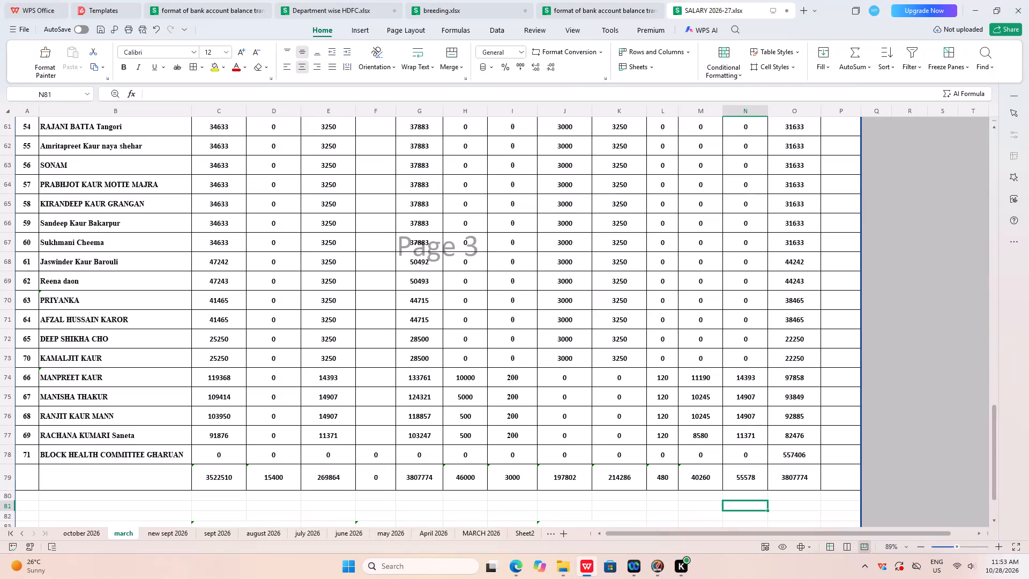
In the march sheet, set the deduction in column H for the row 76 employee (H76) to 5000.
{"action": "left_click", "coordinate": [135, 409]}
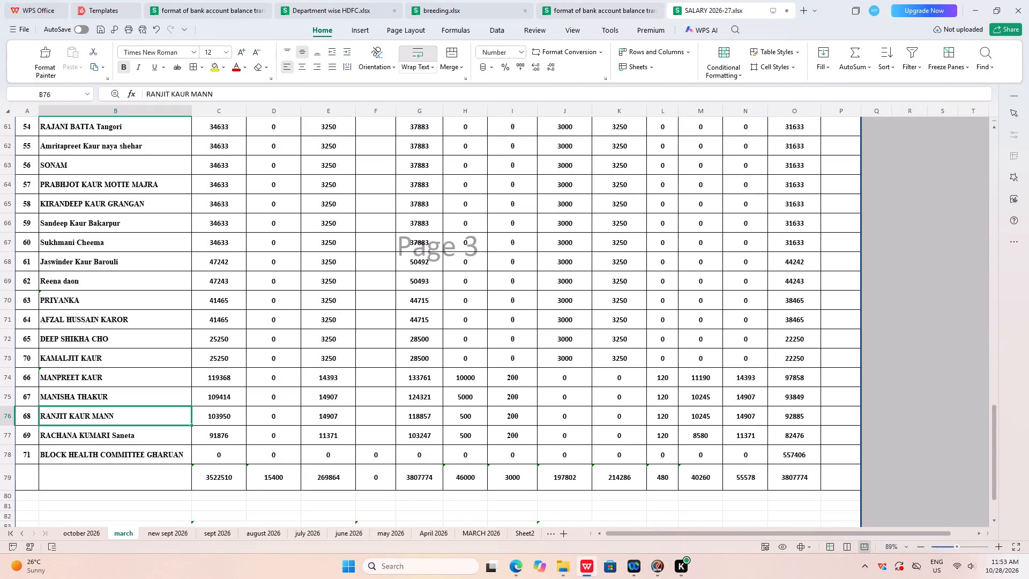
{"action": "left_click", "coordinate": [6, 415]}
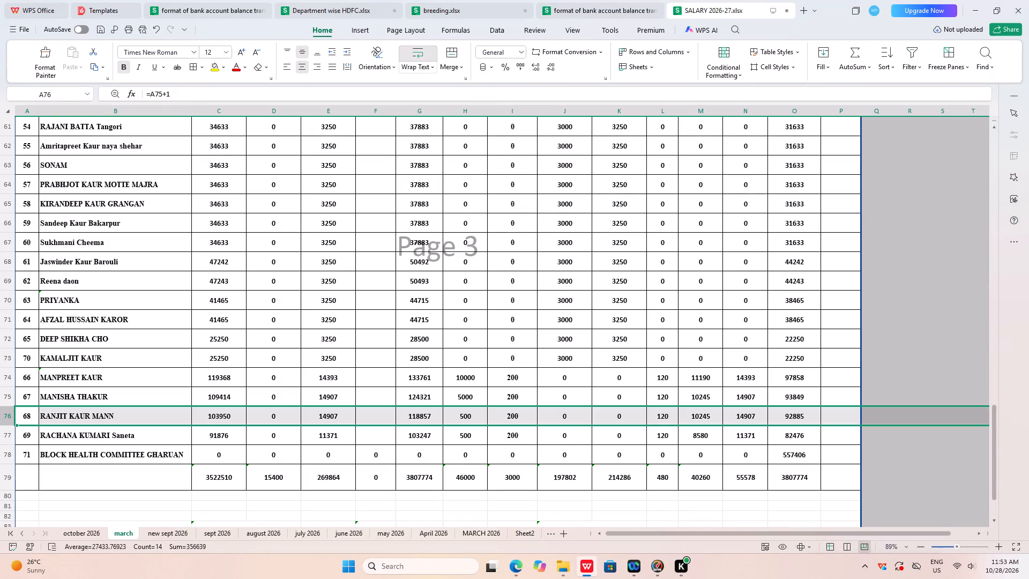
{"action": "double_click", "coordinate": [478, 417]}
{"action": "key", "text": "0"}
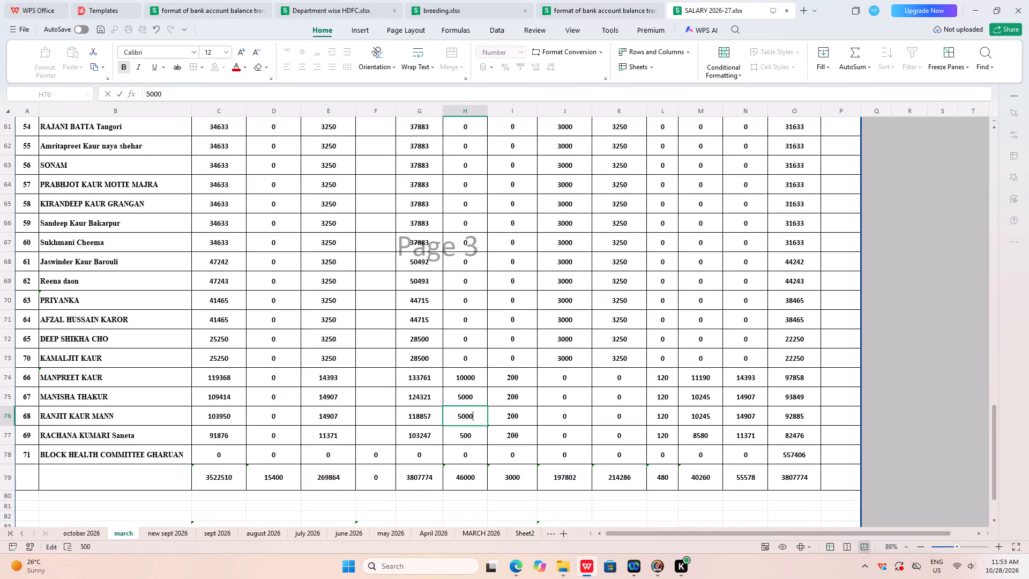
{"action": "left_click", "coordinate": [476, 465]}
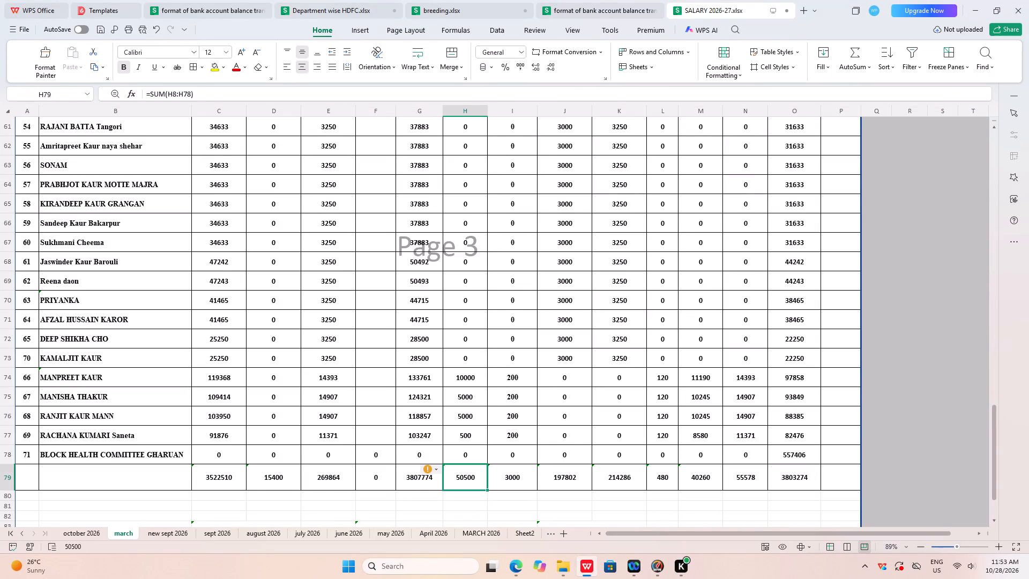
In the october 2026 sheet, set the same employee's deduction in row 71 (AD71) to 5000.
{"action": "left_click", "coordinate": [76, 531]}
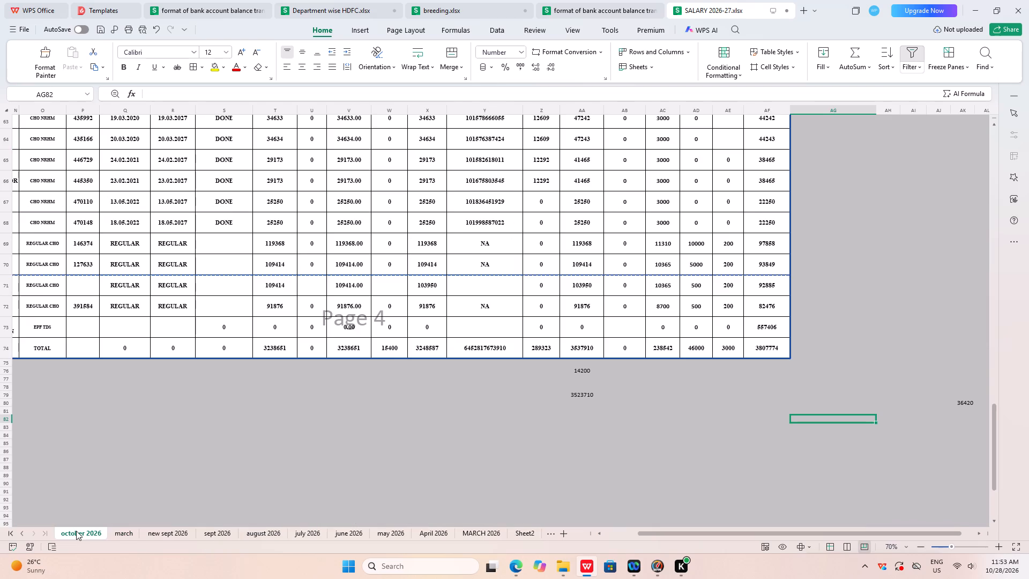
{"action": "double_click", "coordinate": [706, 286]}
{"action": "key", "text": "0"}
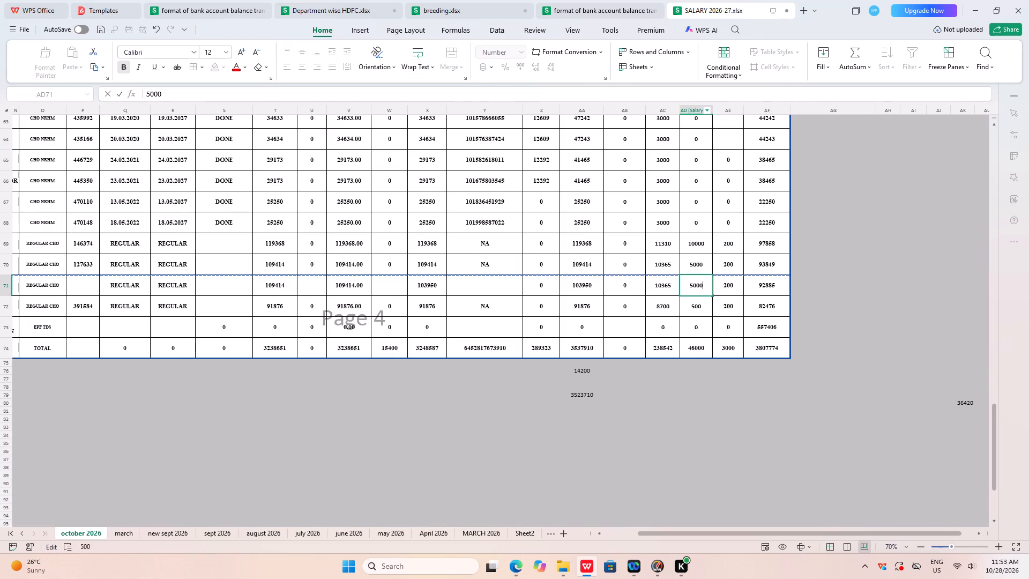
{"action": "left_click", "coordinate": [695, 392]}
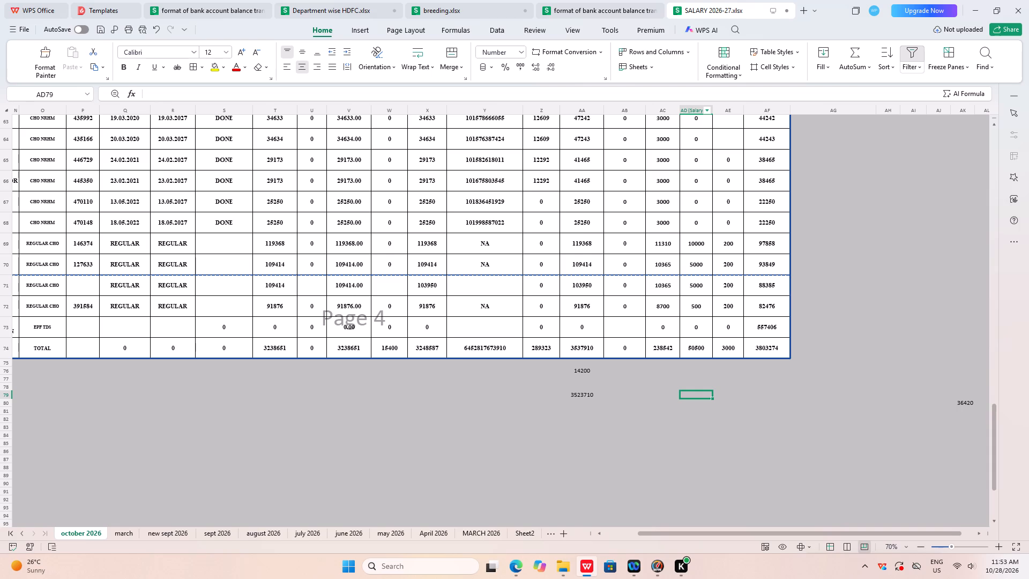
{"action": "left_click", "coordinate": [695, 392]}
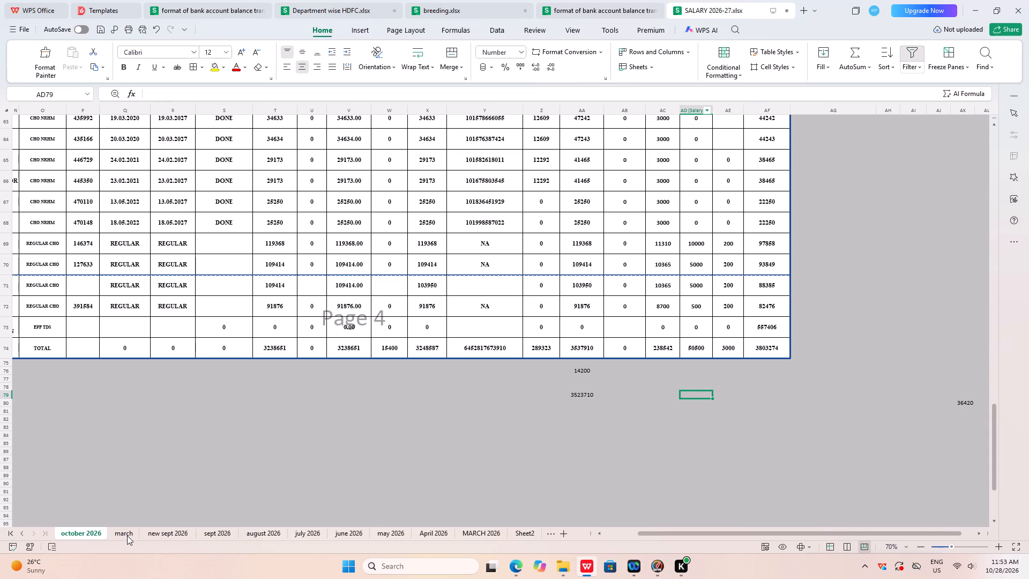
In the march sheet, sum the deduction totals in H79:N79 and set BLOCK HEALTH COMMITTEE GHARUAN's net payable amount (O78) to 561906.
{"action": "left_click", "coordinate": [127, 536]}
{"action": "left_click", "coordinate": [512, 509]}
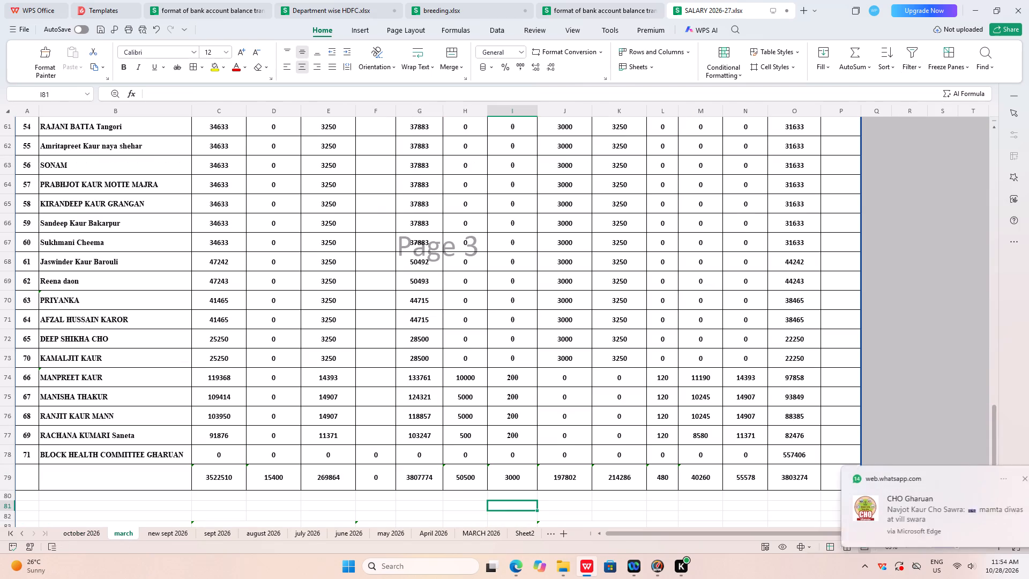
{"action": "left_click_drag", "start_coordinate": [473, 477], "coordinate": [743, 477]}
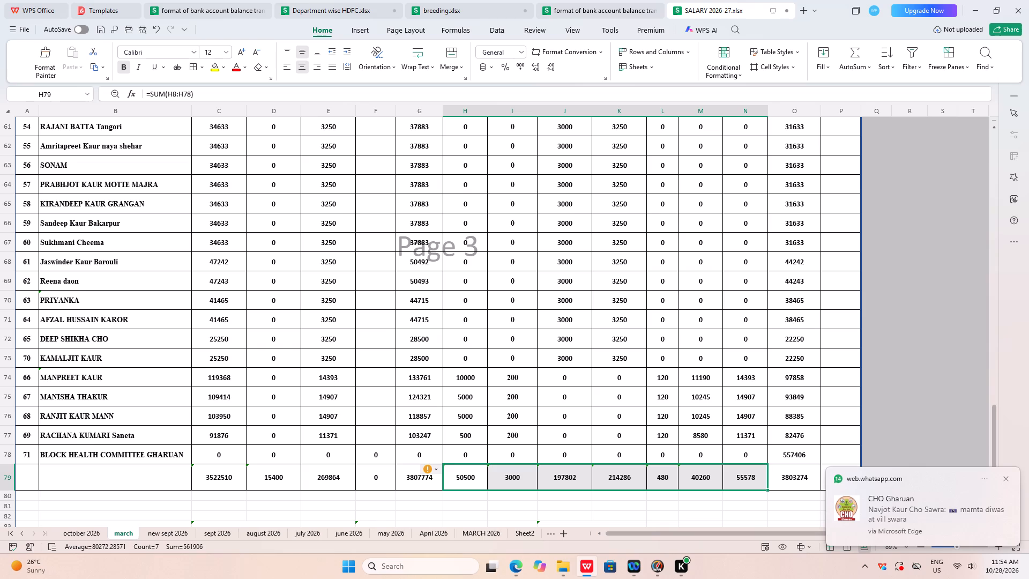
{"action": "left_click", "coordinate": [807, 455]}
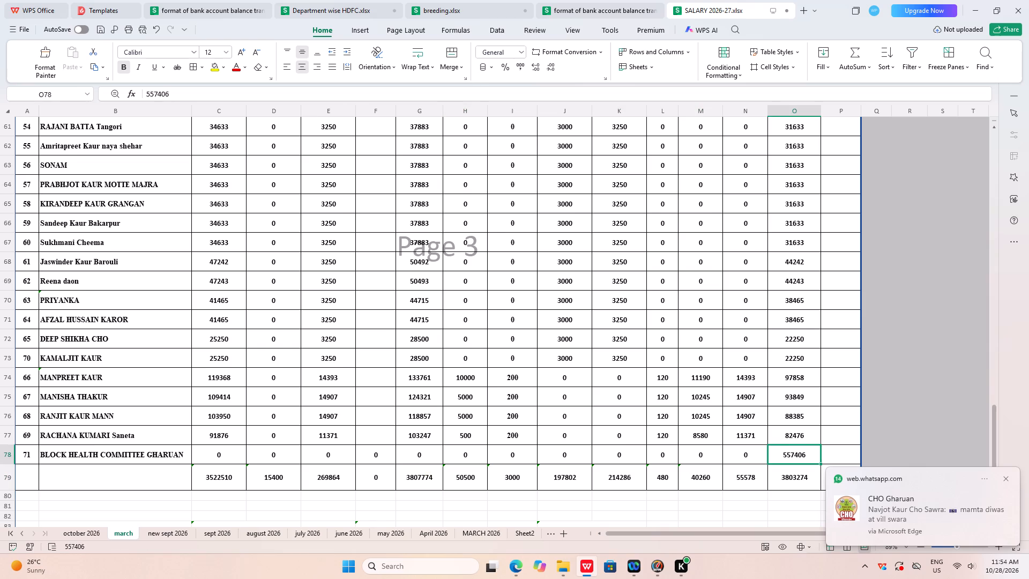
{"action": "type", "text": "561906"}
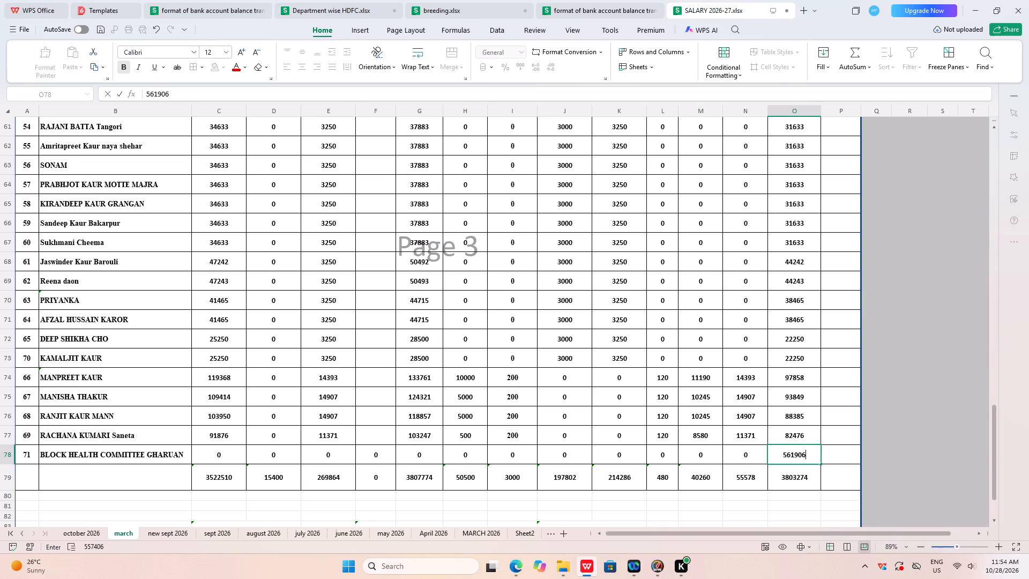
{"action": "left_click", "coordinate": [808, 505]}
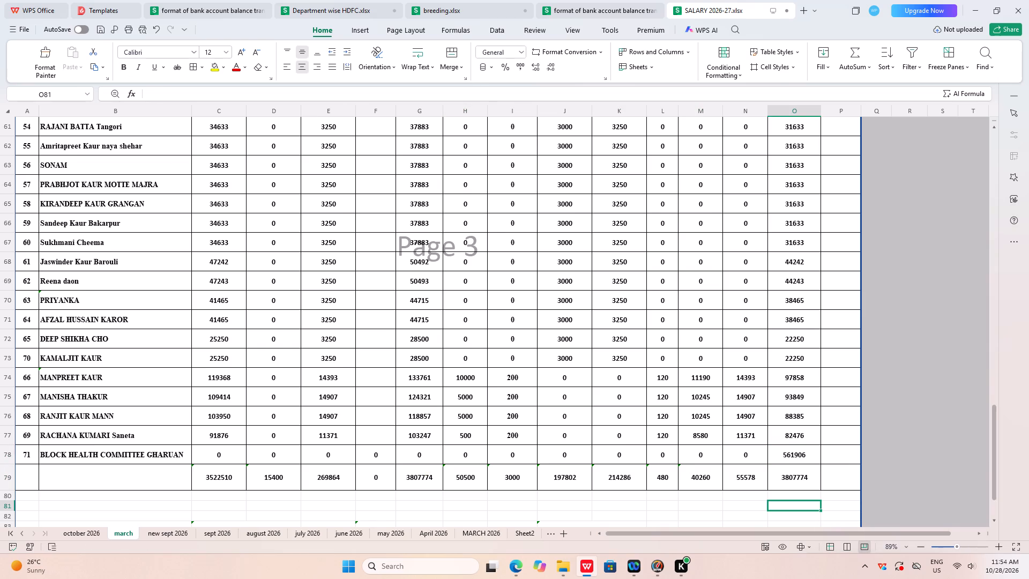
In the october 2026 sheet, set the EPF TDS row's amount in the last column (AF73) to 561906.
{"action": "left_click", "coordinate": [90, 535]}
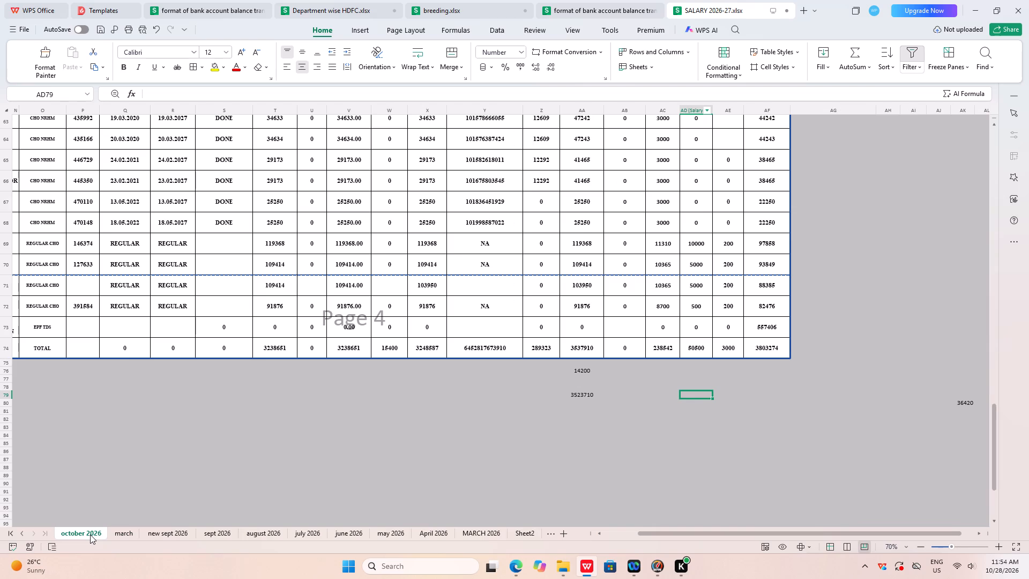
{"action": "left_click", "coordinate": [131, 535]}
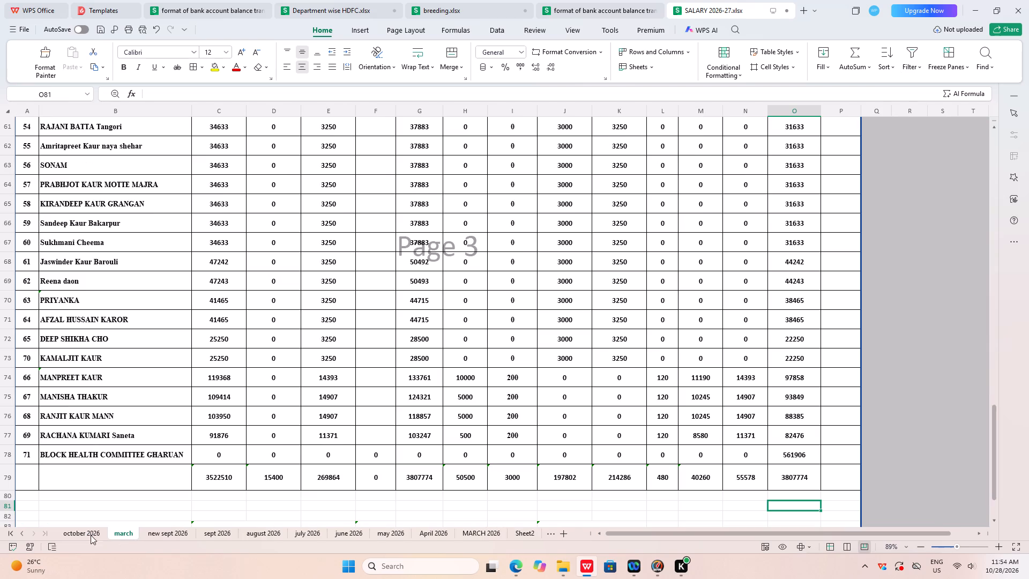
{"action": "left_click", "coordinate": [66, 534]}
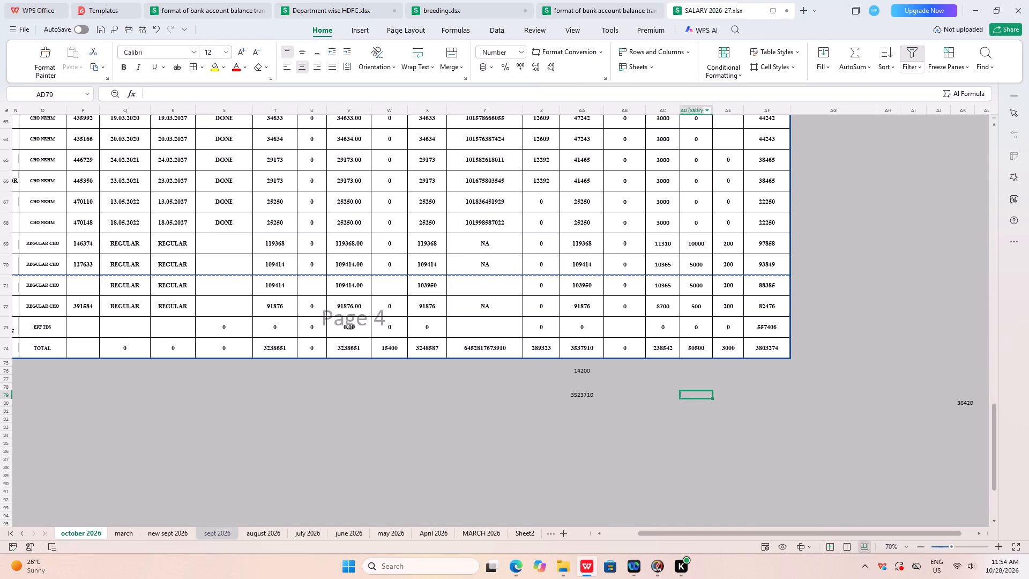
{"action": "left_click", "coordinate": [768, 330]}
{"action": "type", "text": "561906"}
{"action": "left_click", "coordinate": [779, 405]}
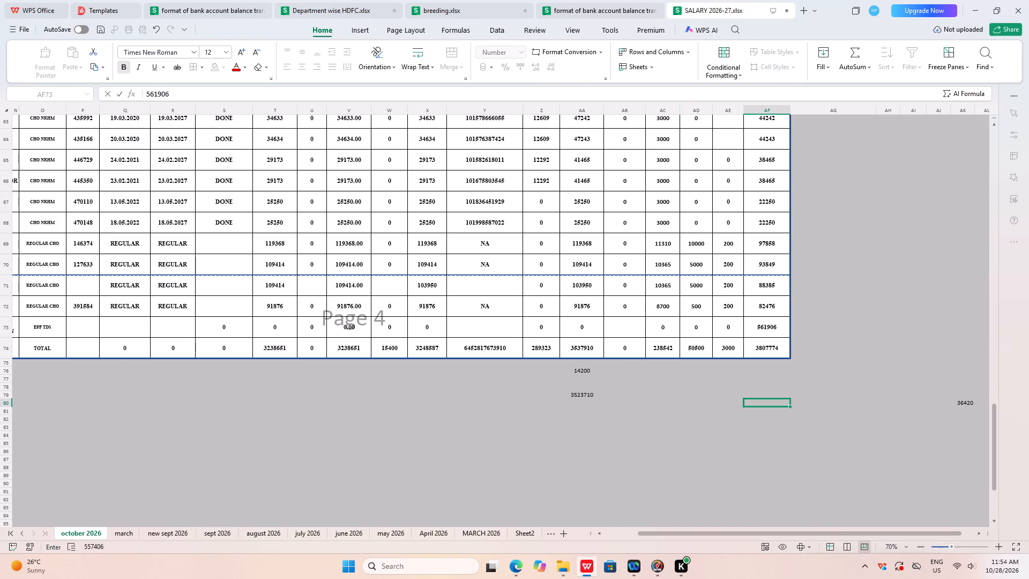
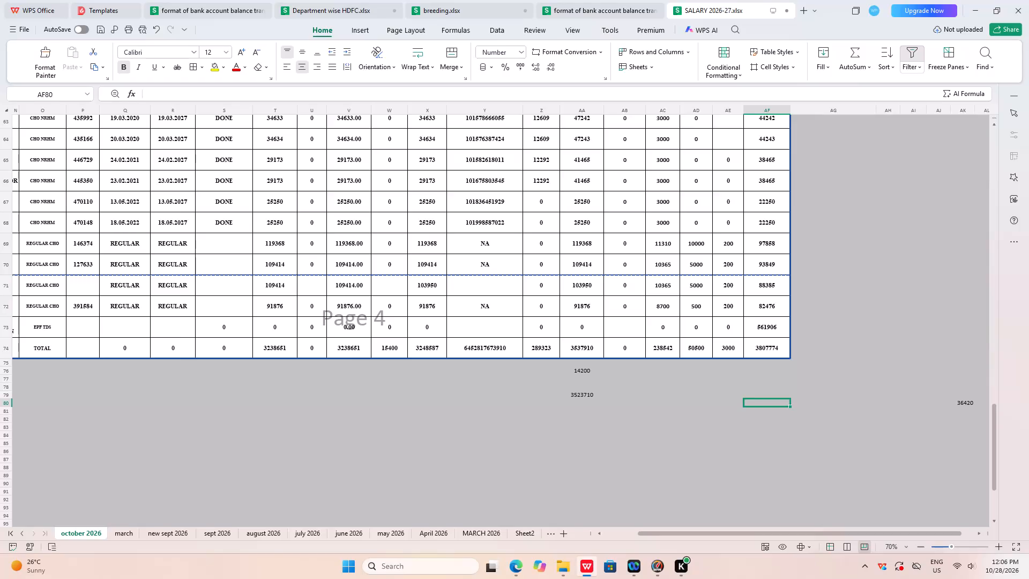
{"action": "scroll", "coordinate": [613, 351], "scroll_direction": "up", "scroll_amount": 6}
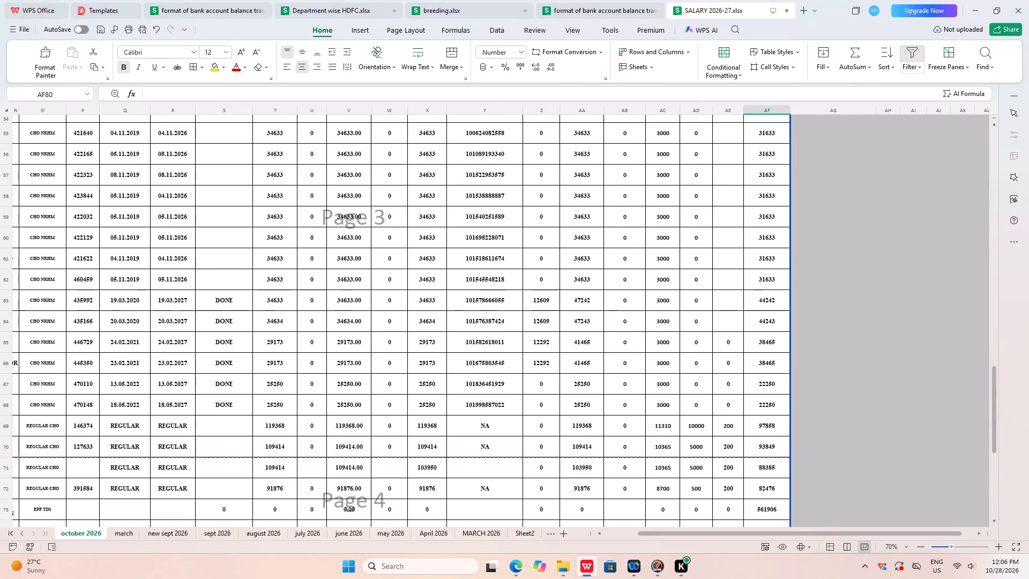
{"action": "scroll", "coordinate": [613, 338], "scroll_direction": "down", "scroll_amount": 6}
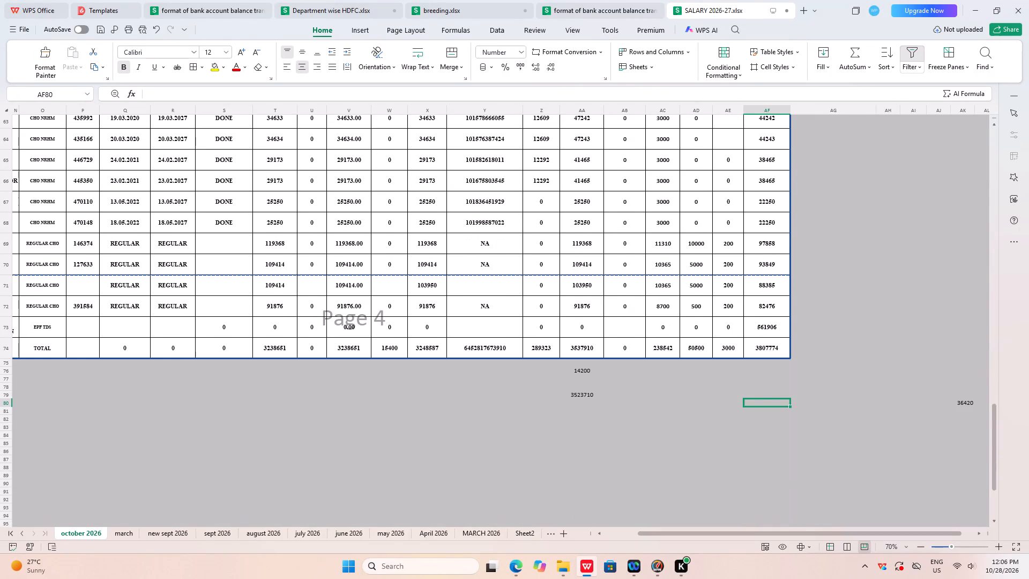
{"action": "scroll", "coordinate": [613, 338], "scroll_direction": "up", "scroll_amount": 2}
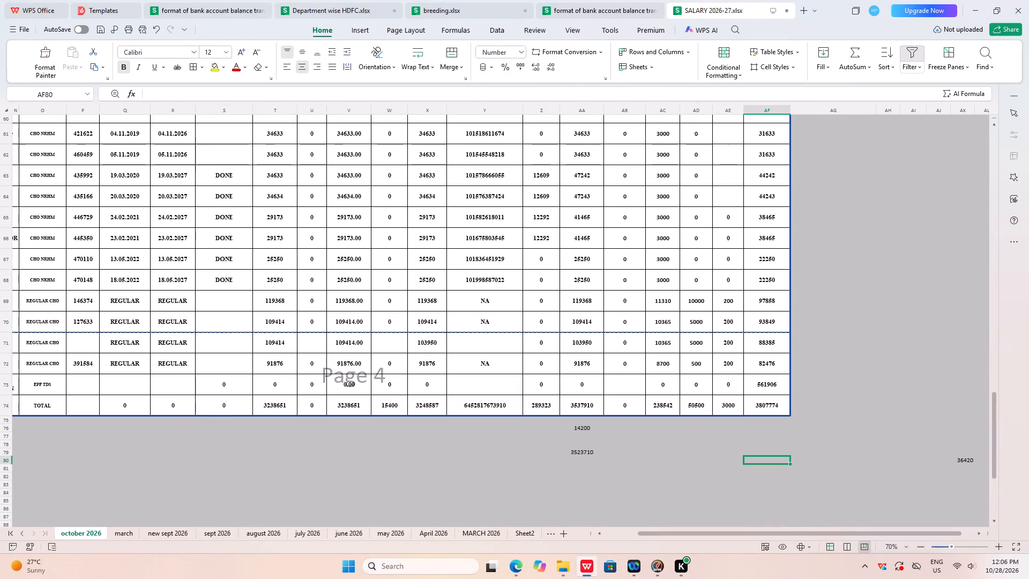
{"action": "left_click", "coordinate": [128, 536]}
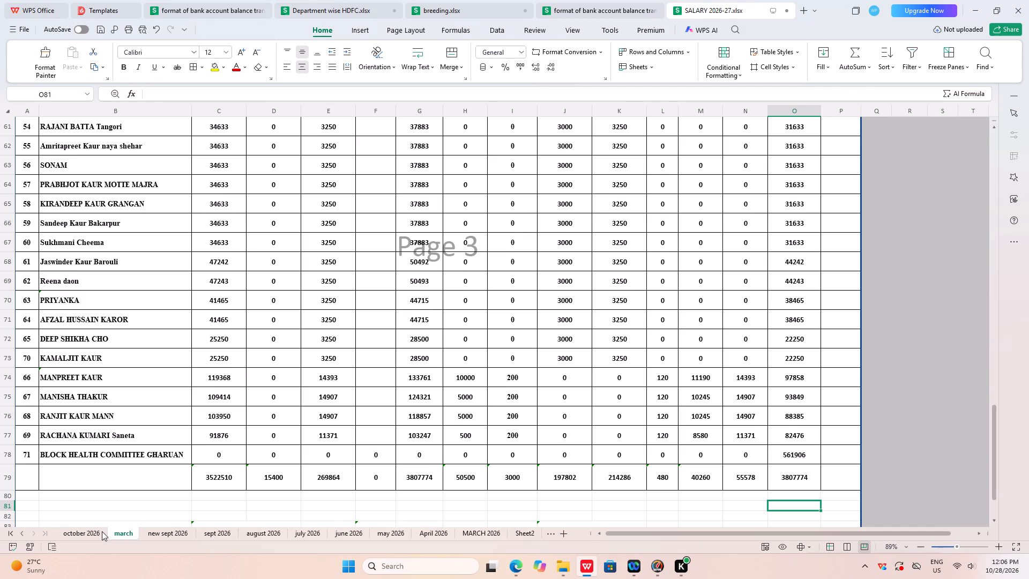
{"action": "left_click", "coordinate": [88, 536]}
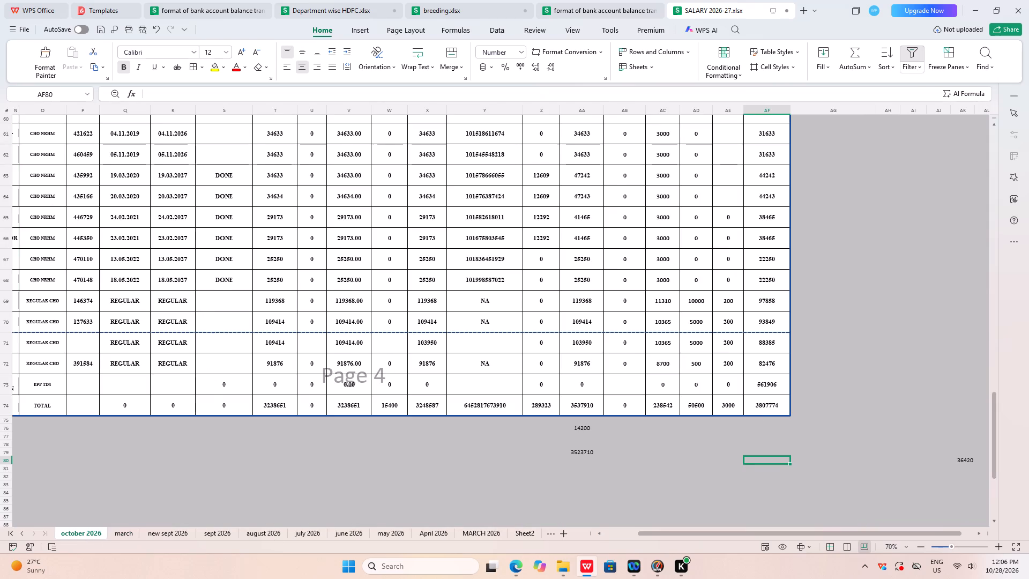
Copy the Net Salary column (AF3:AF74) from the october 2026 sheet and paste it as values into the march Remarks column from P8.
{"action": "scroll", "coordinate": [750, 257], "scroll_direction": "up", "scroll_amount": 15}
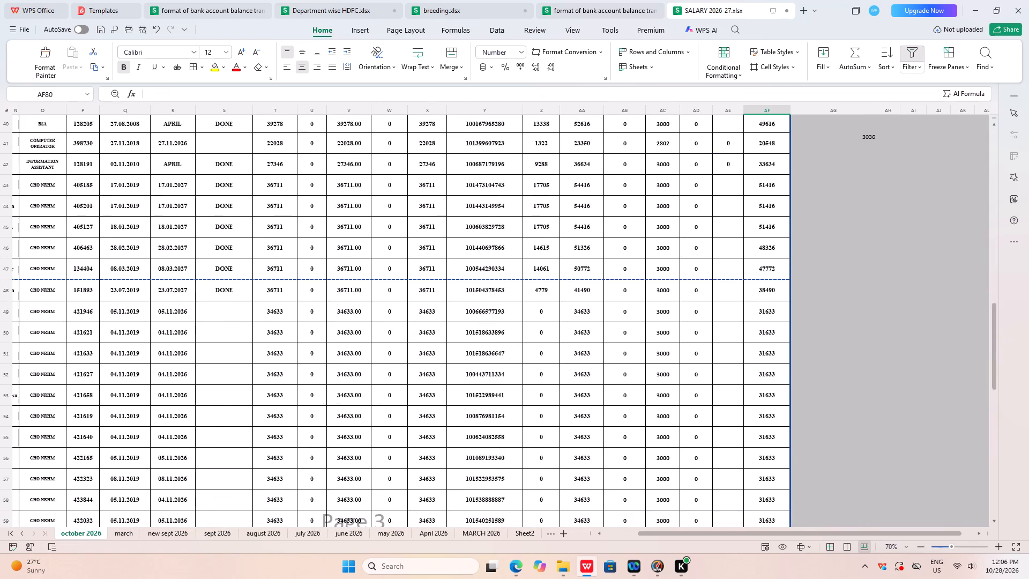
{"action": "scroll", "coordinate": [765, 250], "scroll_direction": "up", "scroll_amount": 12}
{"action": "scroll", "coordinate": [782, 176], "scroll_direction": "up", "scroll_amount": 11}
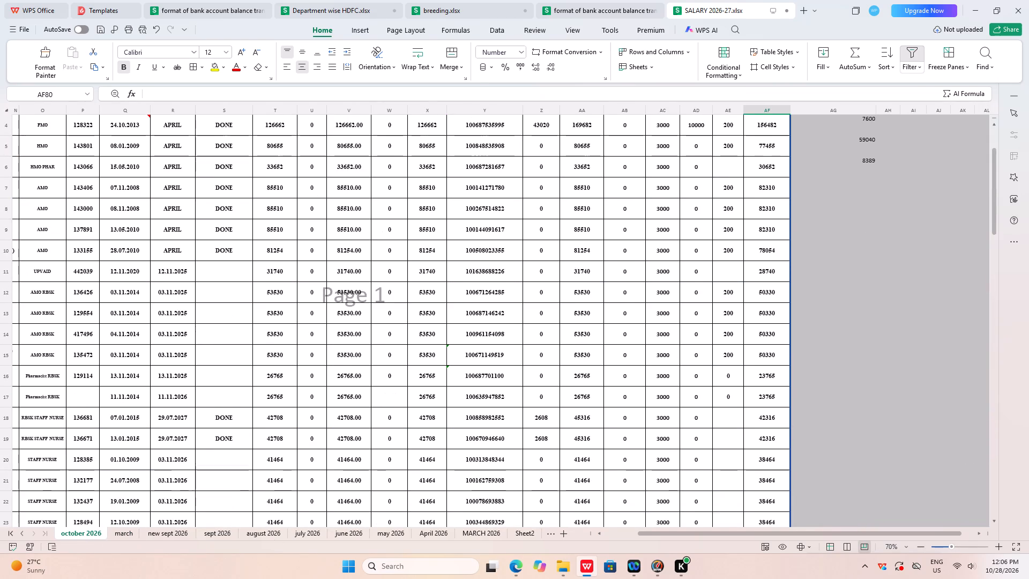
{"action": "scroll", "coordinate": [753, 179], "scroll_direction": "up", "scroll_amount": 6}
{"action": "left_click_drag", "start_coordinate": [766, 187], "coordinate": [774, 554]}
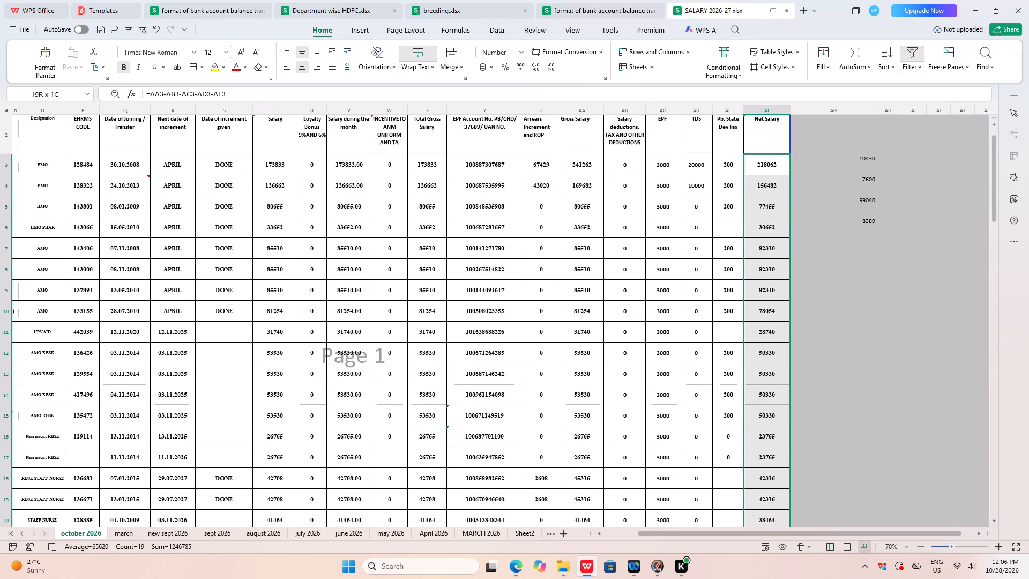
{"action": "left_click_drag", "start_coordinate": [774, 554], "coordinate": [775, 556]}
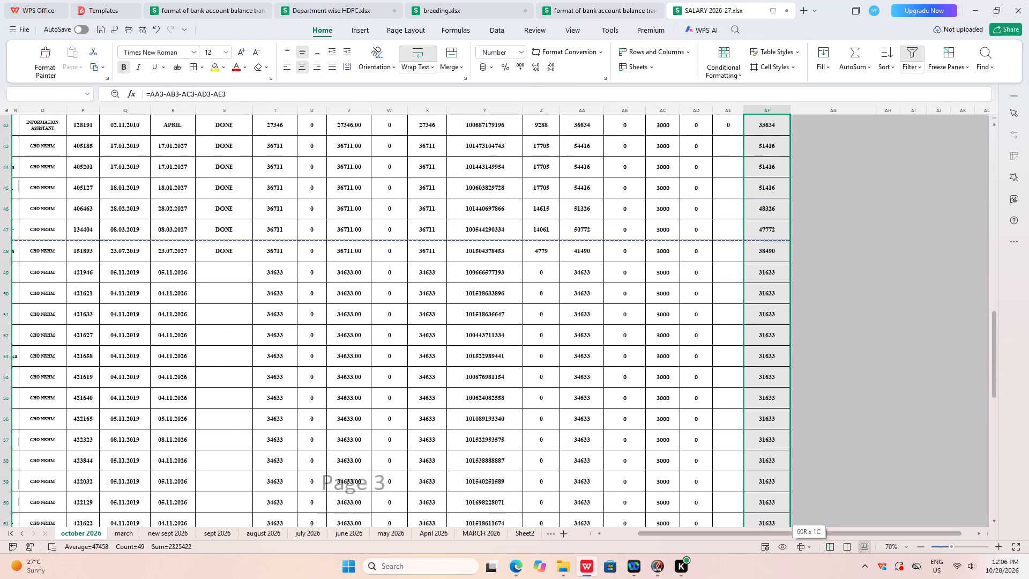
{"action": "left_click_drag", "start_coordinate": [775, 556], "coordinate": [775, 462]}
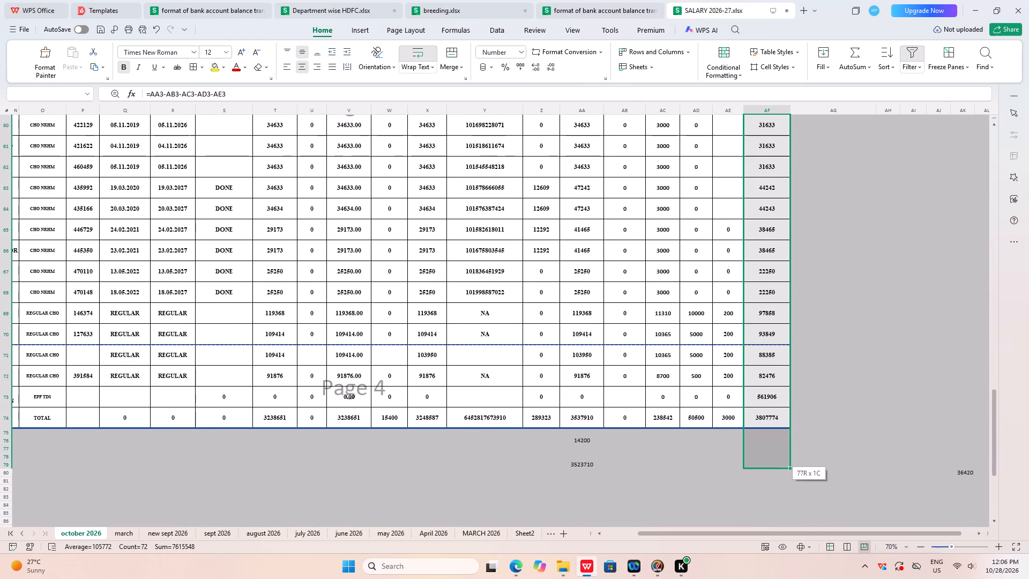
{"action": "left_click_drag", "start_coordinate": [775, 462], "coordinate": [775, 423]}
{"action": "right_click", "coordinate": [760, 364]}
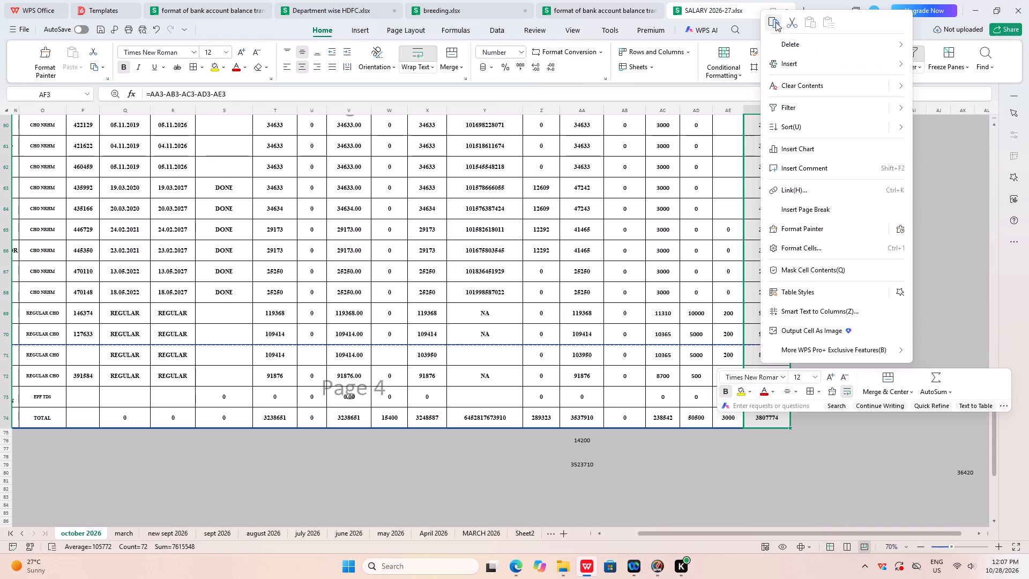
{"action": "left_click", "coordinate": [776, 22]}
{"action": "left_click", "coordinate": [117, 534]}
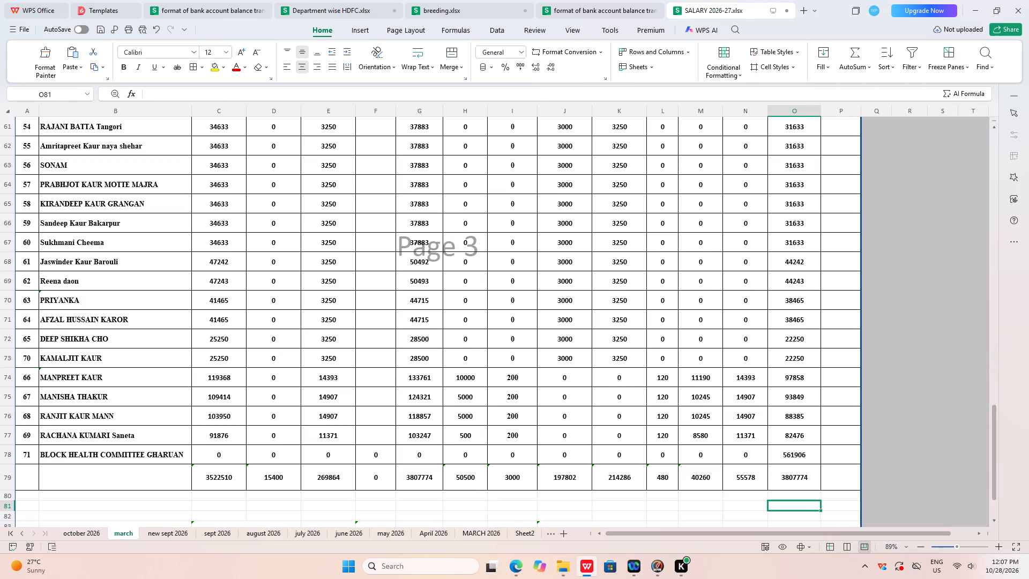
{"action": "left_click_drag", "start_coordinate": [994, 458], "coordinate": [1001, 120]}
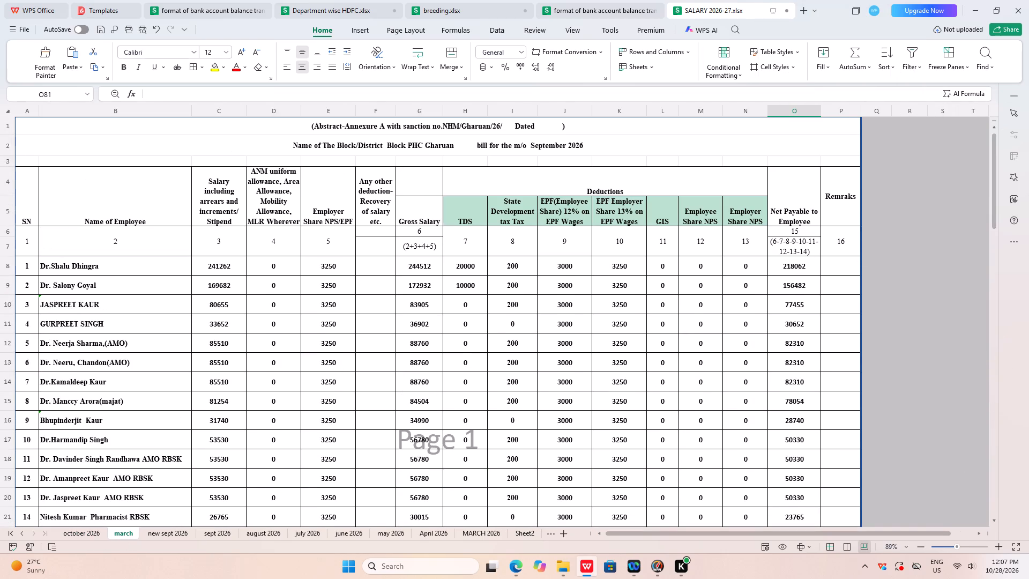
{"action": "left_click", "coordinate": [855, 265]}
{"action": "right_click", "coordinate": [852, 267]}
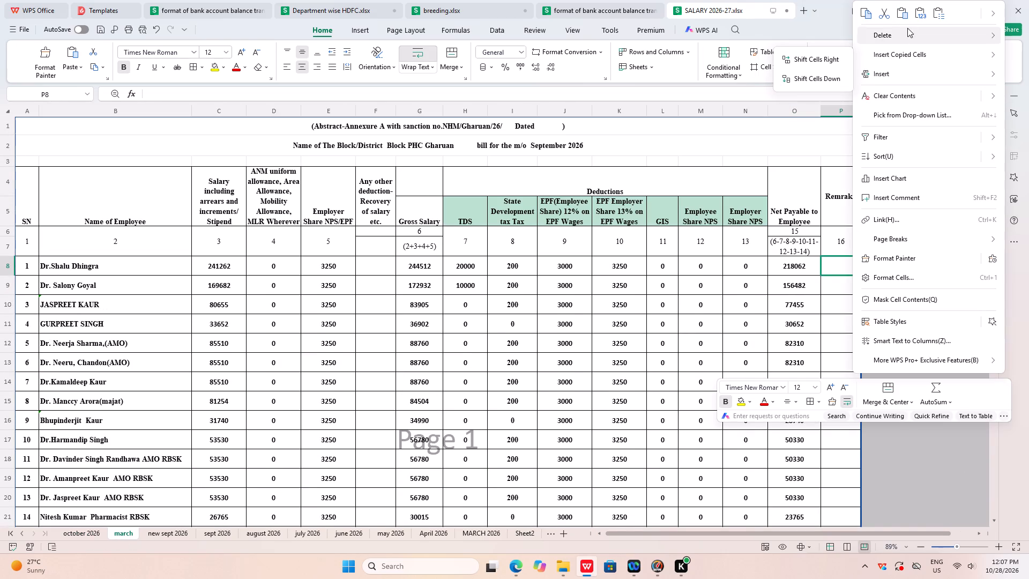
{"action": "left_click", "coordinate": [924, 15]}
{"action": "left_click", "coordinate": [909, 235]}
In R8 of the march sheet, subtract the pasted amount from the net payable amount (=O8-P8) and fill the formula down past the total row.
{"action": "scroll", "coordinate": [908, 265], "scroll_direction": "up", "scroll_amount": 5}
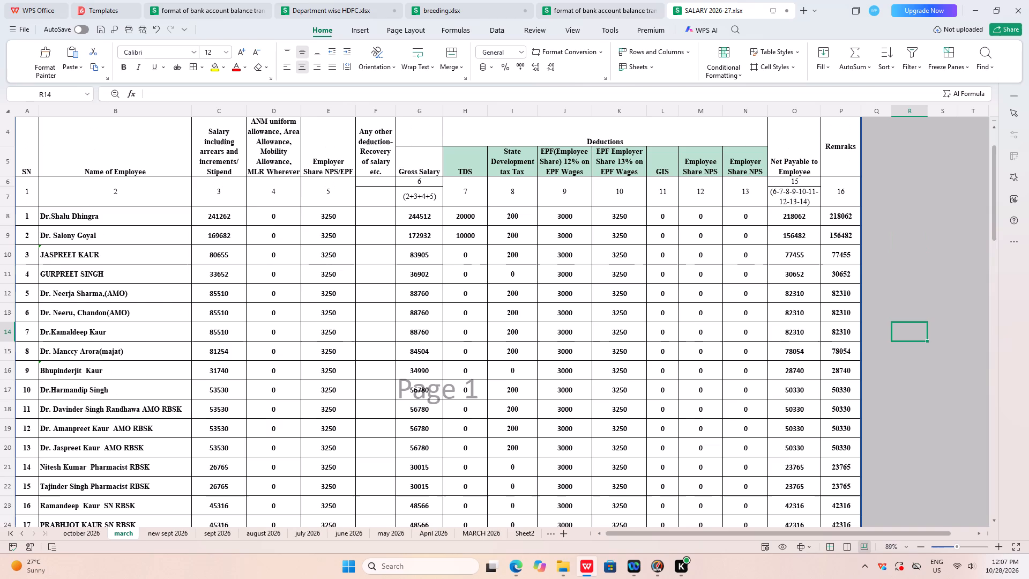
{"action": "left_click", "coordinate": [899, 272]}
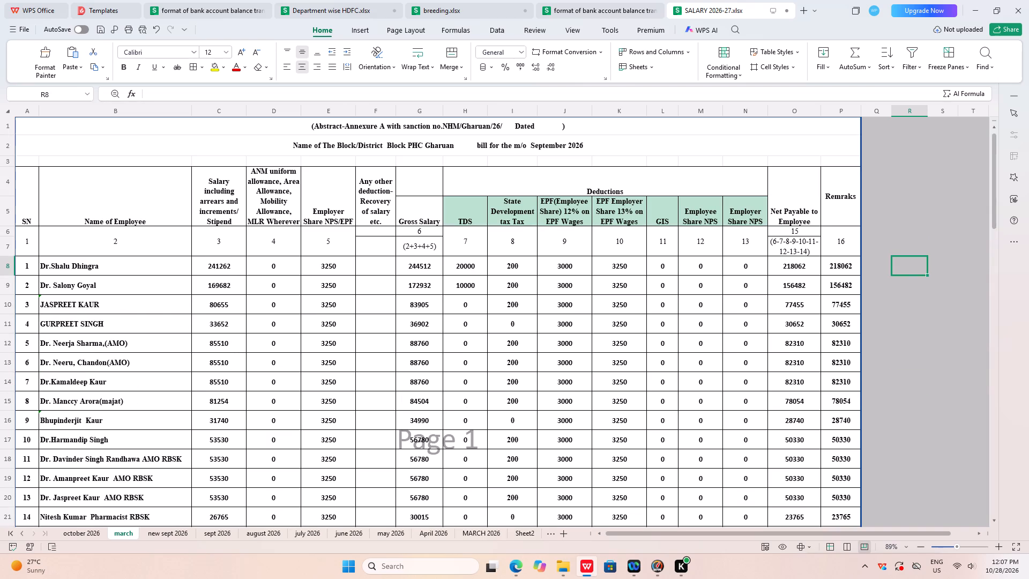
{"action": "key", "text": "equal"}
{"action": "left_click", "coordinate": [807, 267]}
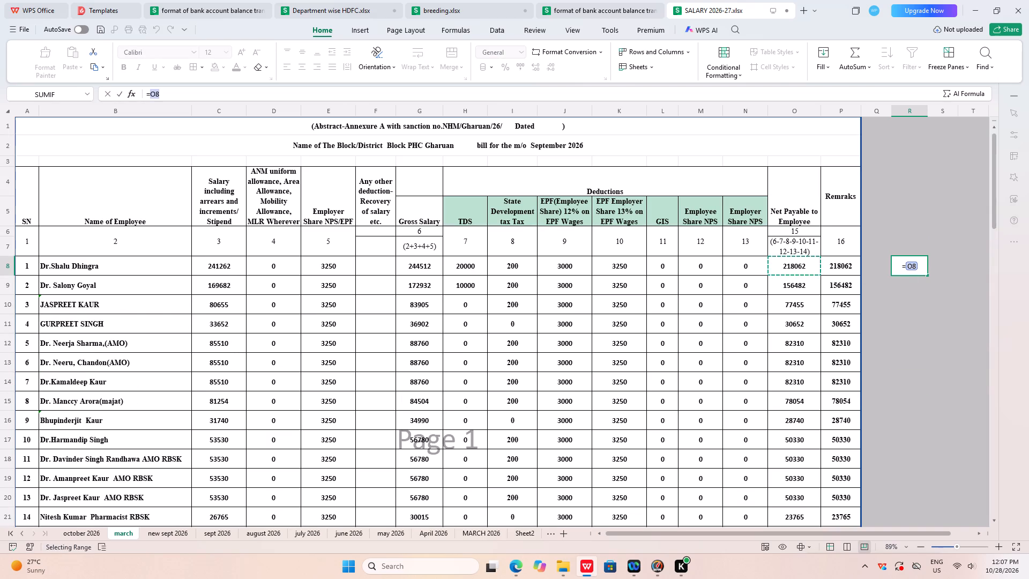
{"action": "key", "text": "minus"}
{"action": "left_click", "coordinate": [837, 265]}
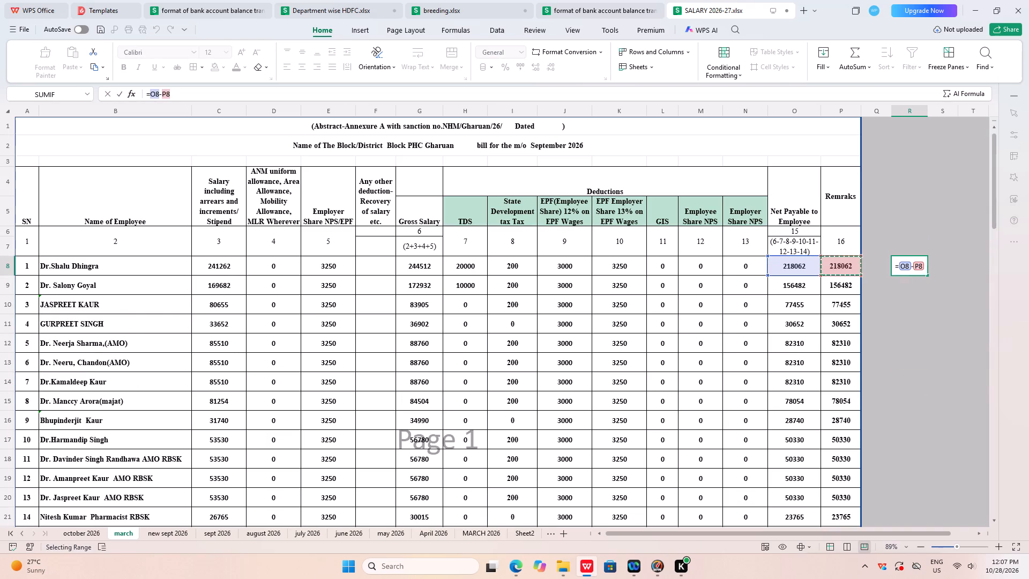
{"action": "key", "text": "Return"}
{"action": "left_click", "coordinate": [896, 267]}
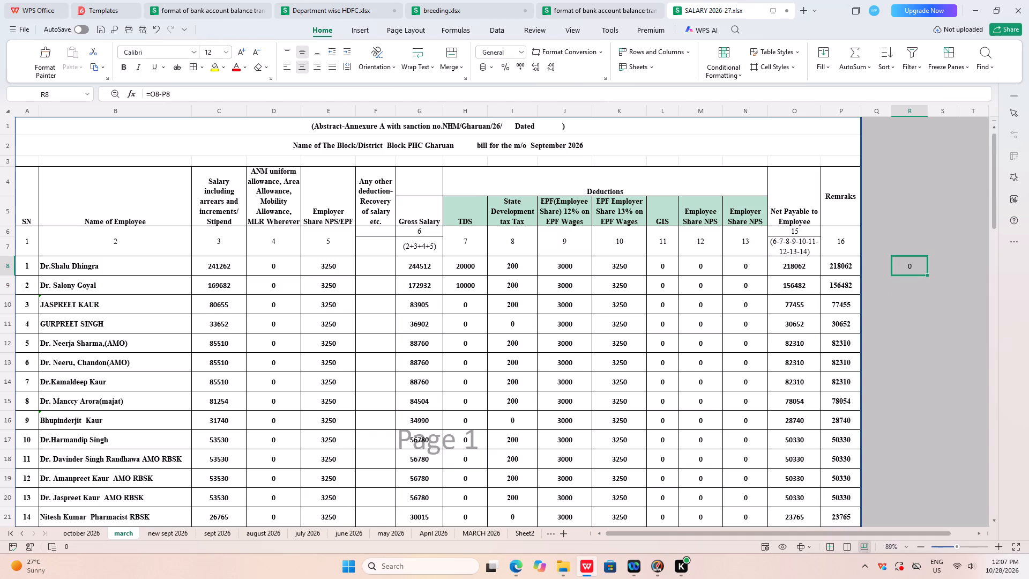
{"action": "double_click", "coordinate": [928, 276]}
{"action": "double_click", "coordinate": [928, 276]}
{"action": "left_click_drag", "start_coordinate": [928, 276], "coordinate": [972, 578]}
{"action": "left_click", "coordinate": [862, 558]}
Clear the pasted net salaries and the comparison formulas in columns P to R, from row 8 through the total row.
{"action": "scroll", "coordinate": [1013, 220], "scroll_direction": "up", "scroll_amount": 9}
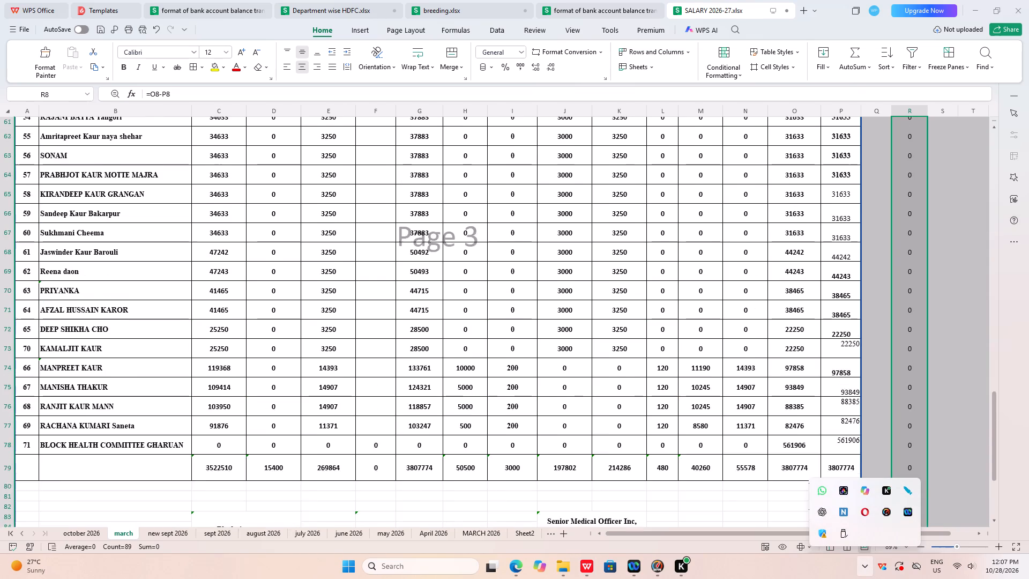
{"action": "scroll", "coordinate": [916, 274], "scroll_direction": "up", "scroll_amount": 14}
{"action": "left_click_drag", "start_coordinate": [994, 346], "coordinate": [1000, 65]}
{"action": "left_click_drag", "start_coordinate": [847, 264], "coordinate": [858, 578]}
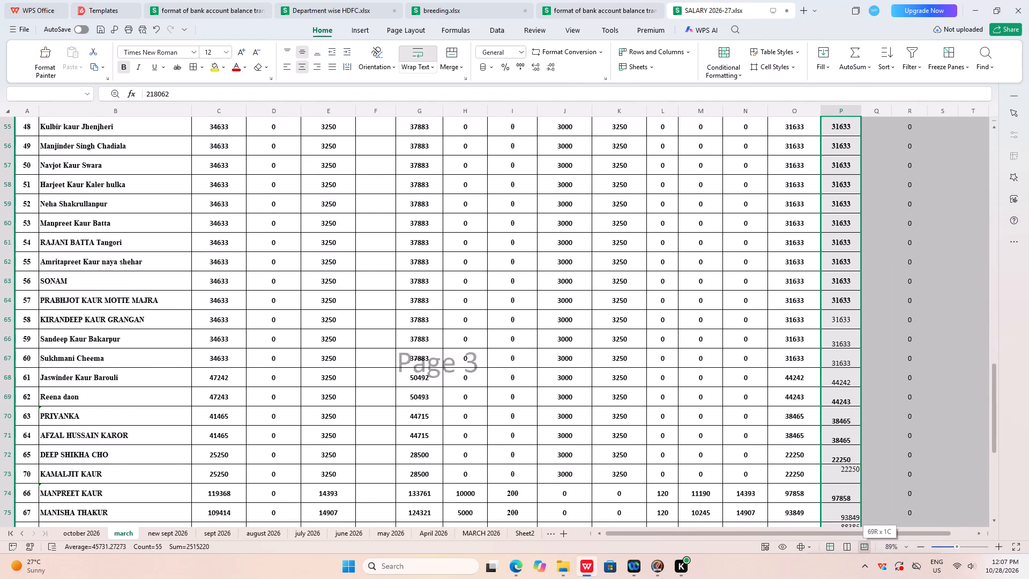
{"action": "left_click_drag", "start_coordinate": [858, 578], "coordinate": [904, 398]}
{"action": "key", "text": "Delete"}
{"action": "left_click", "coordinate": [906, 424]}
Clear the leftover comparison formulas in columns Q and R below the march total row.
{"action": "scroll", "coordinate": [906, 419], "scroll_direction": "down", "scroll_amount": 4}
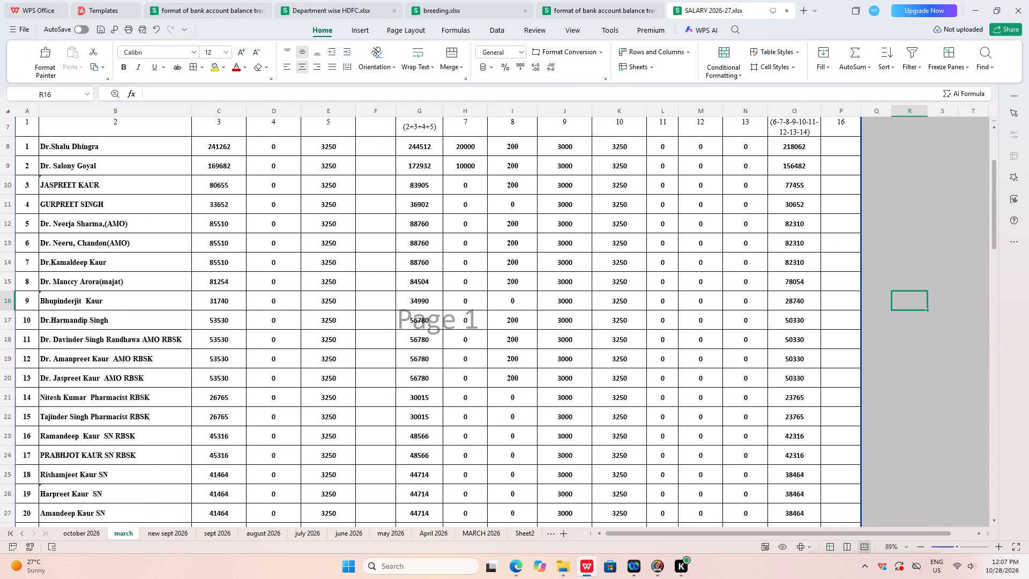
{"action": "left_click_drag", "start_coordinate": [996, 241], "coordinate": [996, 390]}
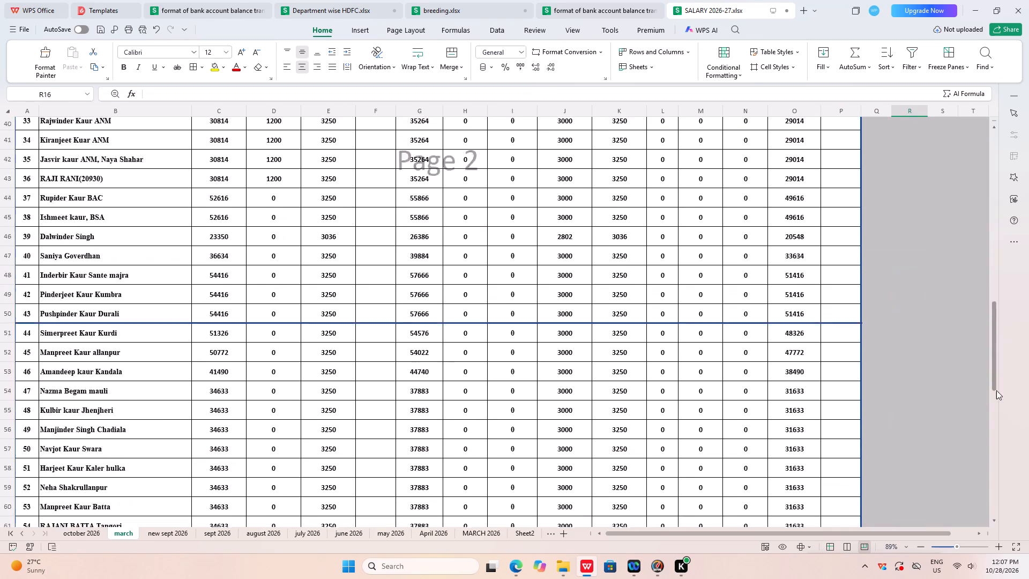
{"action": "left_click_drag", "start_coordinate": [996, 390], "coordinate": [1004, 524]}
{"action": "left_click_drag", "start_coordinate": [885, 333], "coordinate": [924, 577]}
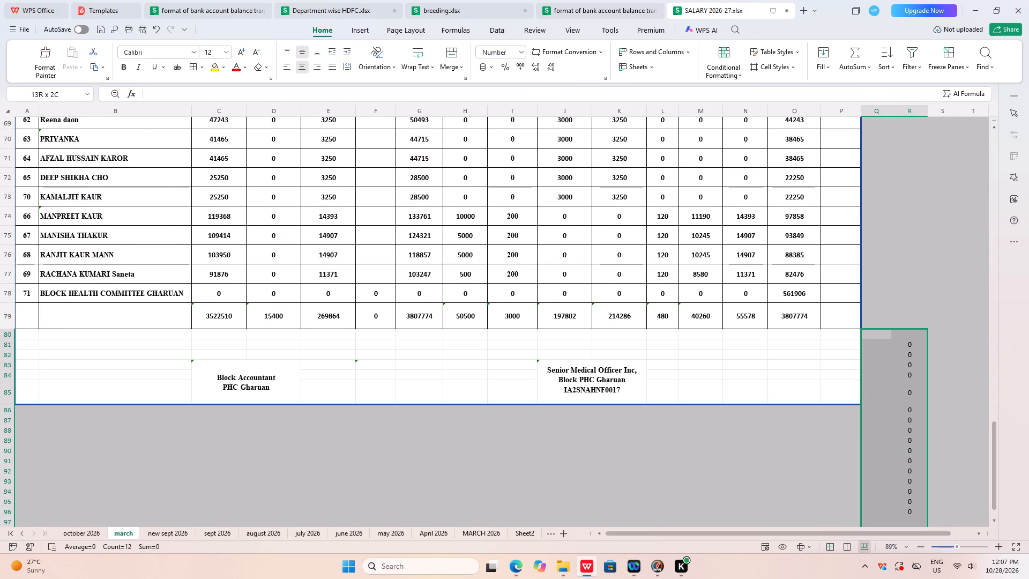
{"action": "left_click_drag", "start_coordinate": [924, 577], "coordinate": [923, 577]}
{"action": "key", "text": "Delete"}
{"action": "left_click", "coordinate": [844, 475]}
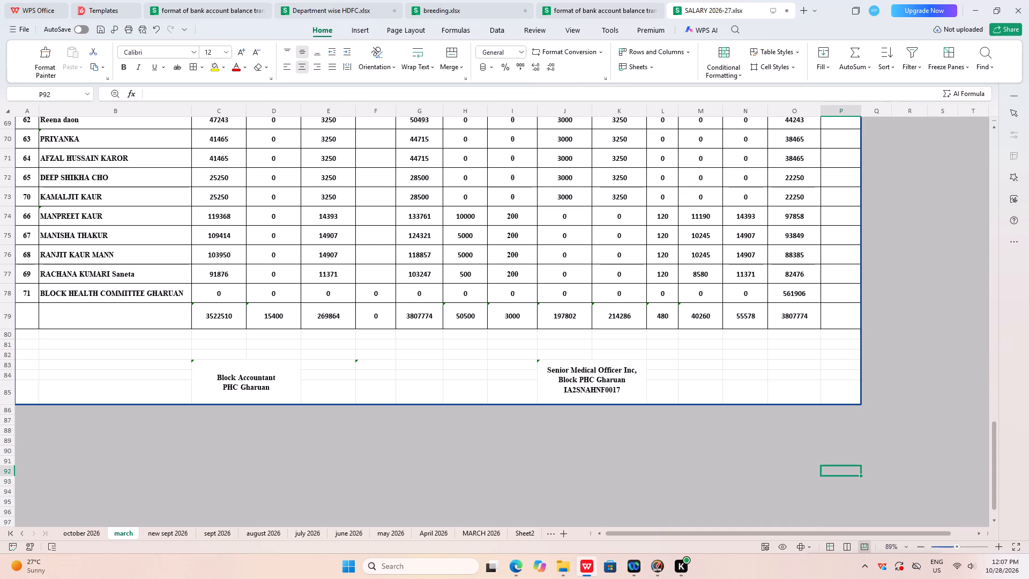
Set the serial number of the BLOCK HEALTH COMMITTEE GHARUAN row (A78) to 70.
{"action": "left_click_drag", "start_coordinate": [28, 292], "coordinate": [31, 298]}
{"action": "type", "text": "70"}
{"action": "left_click", "coordinate": [120, 312]}
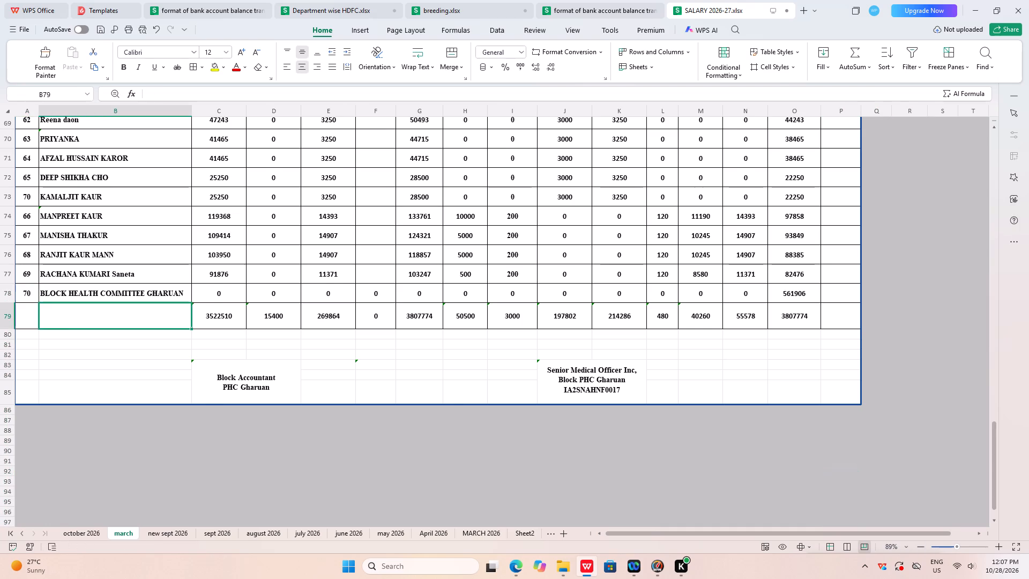
Select the march sheet's names from B8 to B78 to check how many entries the bill lists.
{"action": "scroll", "coordinate": [120, 312], "scroll_direction": "up", "scroll_amount": 7}
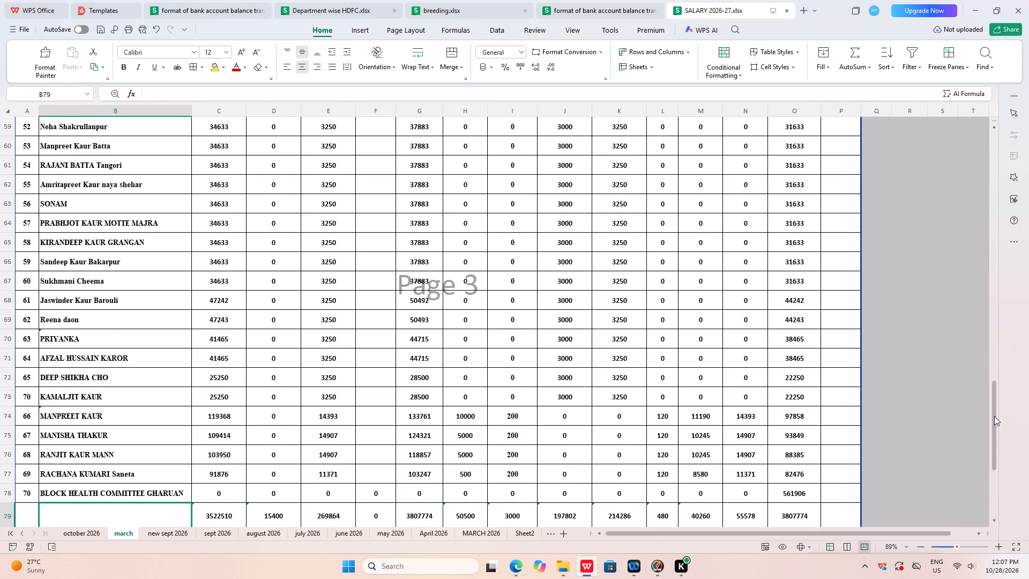
{"action": "left_click_drag", "start_coordinate": [994, 416], "coordinate": [991, 152]}
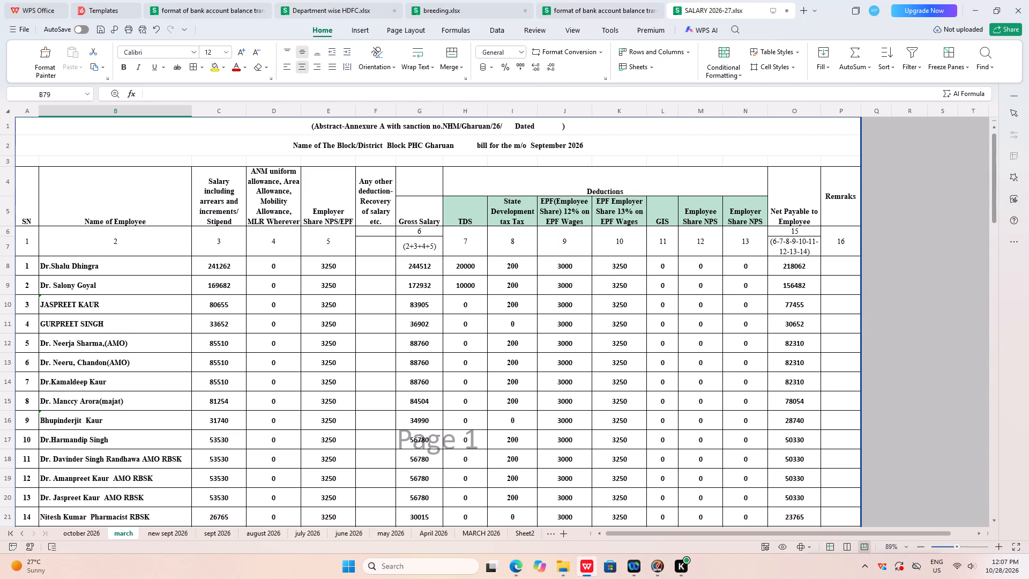
{"action": "left_click_drag", "start_coordinate": [118, 268], "coordinate": [110, 573]}
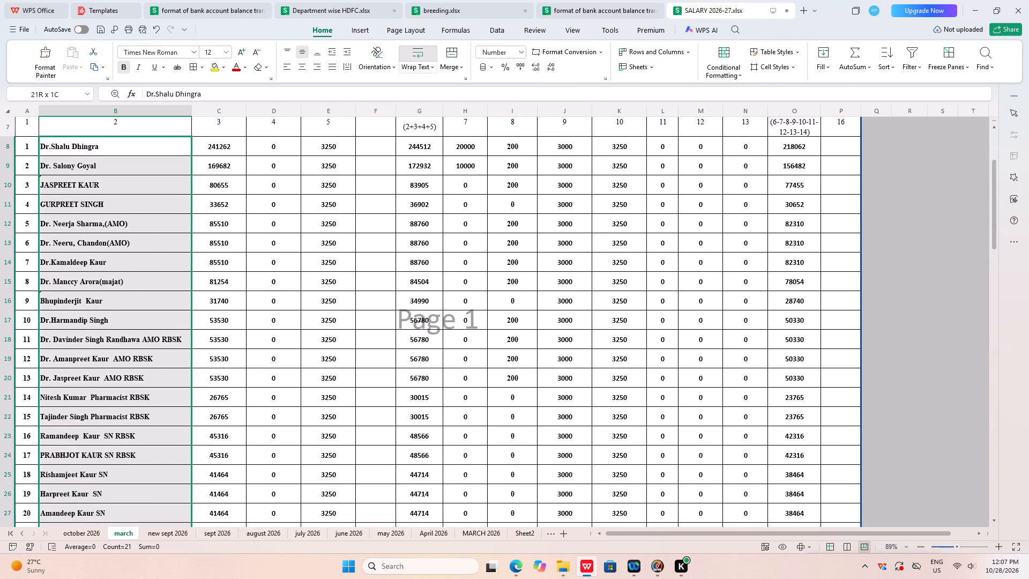
{"action": "left_click_drag", "start_coordinate": [110, 573], "coordinate": [111, 574]}
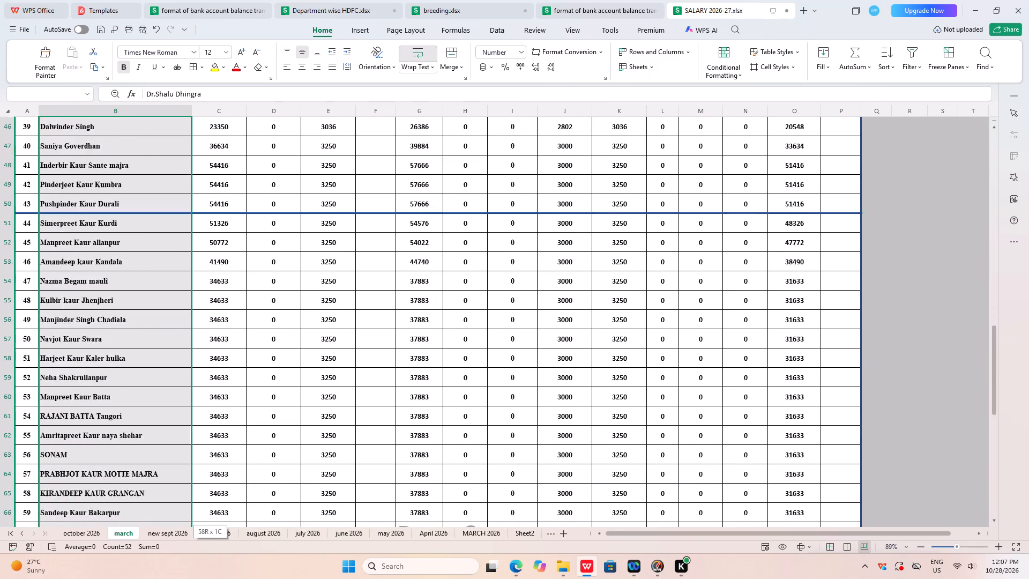
{"action": "left_click_drag", "start_coordinate": [111, 574], "coordinate": [128, 418]}
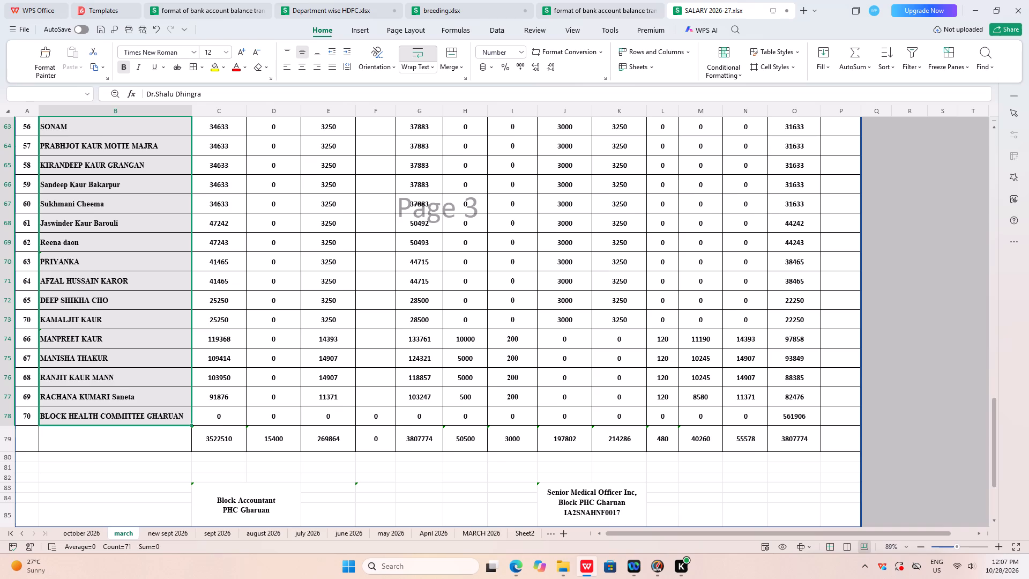
Fill the serial number formula =A8+1 from A9 down through the BLOCK HEALTH COMMITTEE GHARUAN row (A78).
{"action": "scroll", "coordinate": [133, 452], "scroll_direction": "up", "scroll_amount": 4}
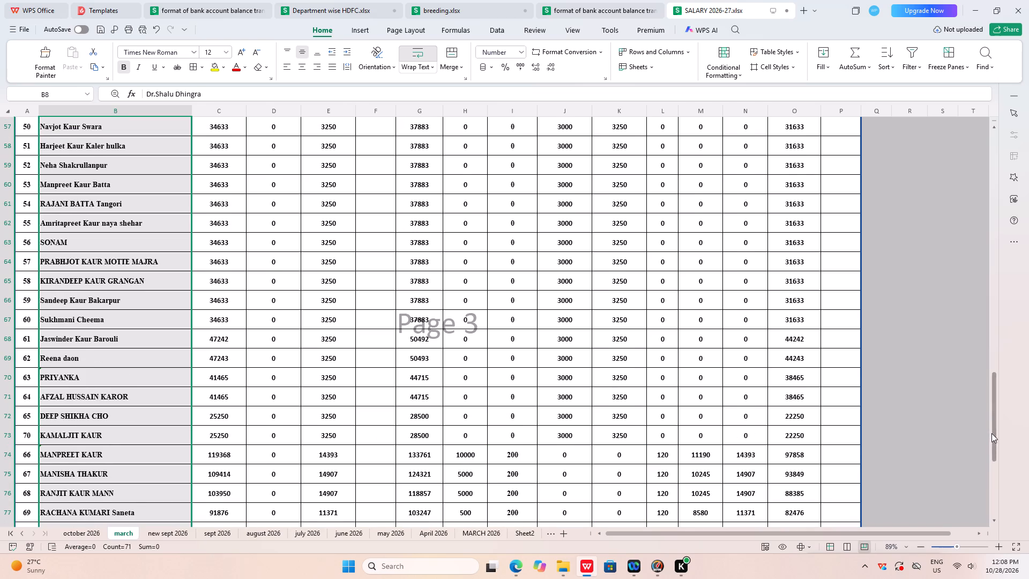
{"action": "left_click_drag", "start_coordinate": [993, 436], "coordinate": [984, 141]}
{"action": "double_click", "coordinate": [31, 284]}
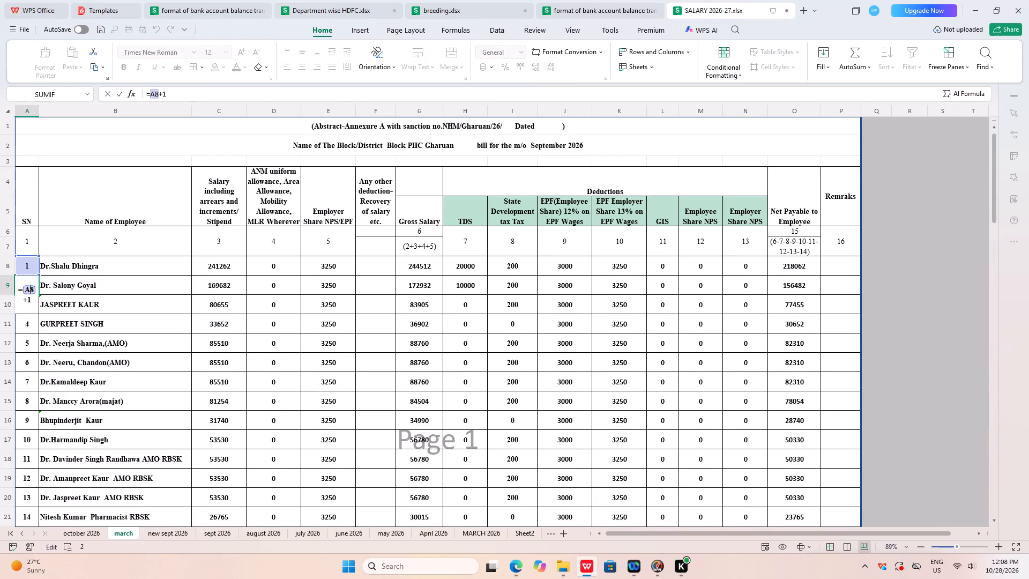
{"action": "left_click", "coordinate": [44, 339]}
{"action": "left_click", "coordinate": [29, 288]}
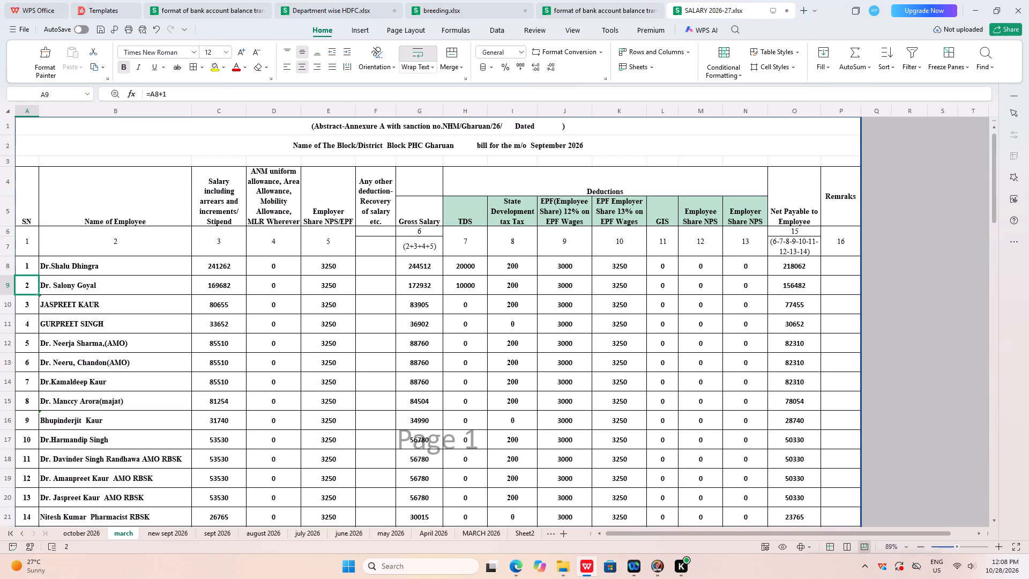
{"action": "left_click_drag", "start_coordinate": [39, 295], "coordinate": [39, 560]}
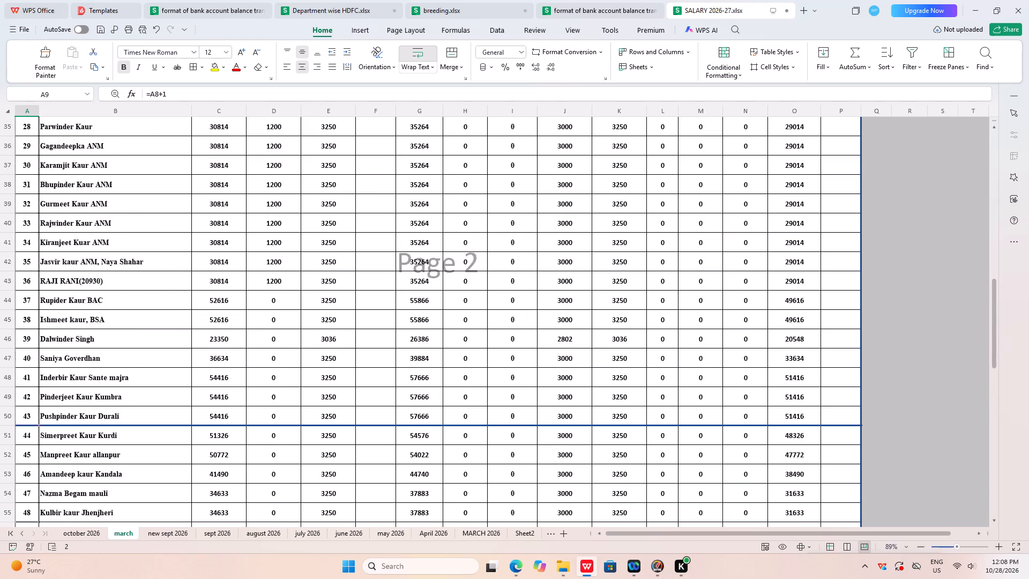
{"action": "left_click_drag", "start_coordinate": [39, 560], "coordinate": [39, 561]}
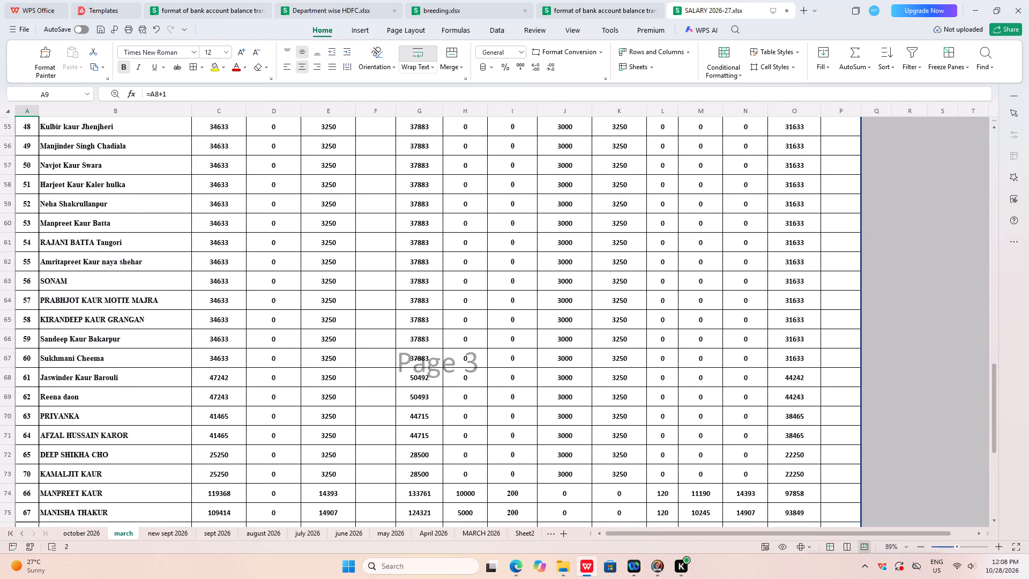
{"action": "left_click_drag", "start_coordinate": [39, 561], "coordinate": [31, 444]}
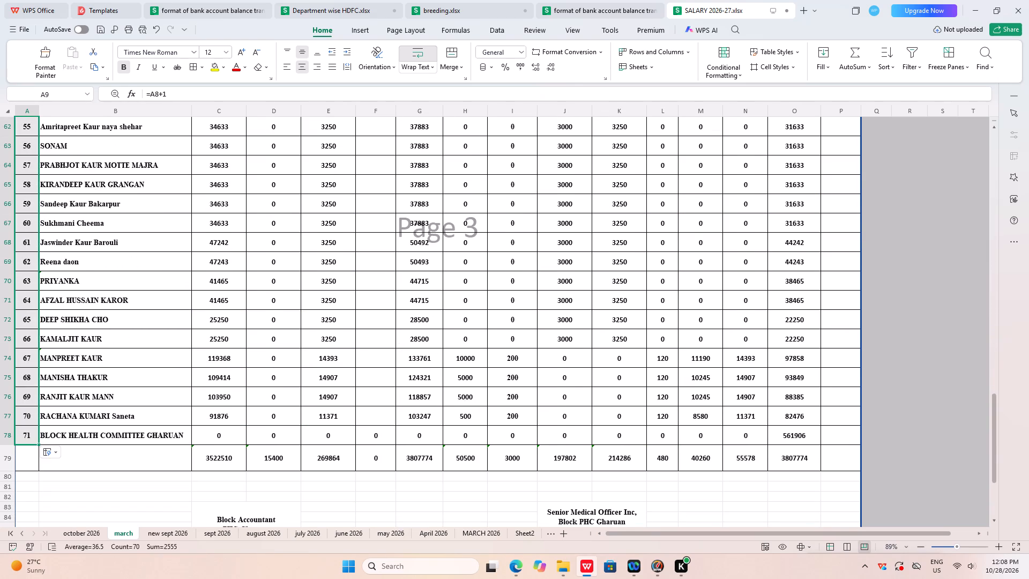
{"action": "left_click", "coordinate": [30, 456]}
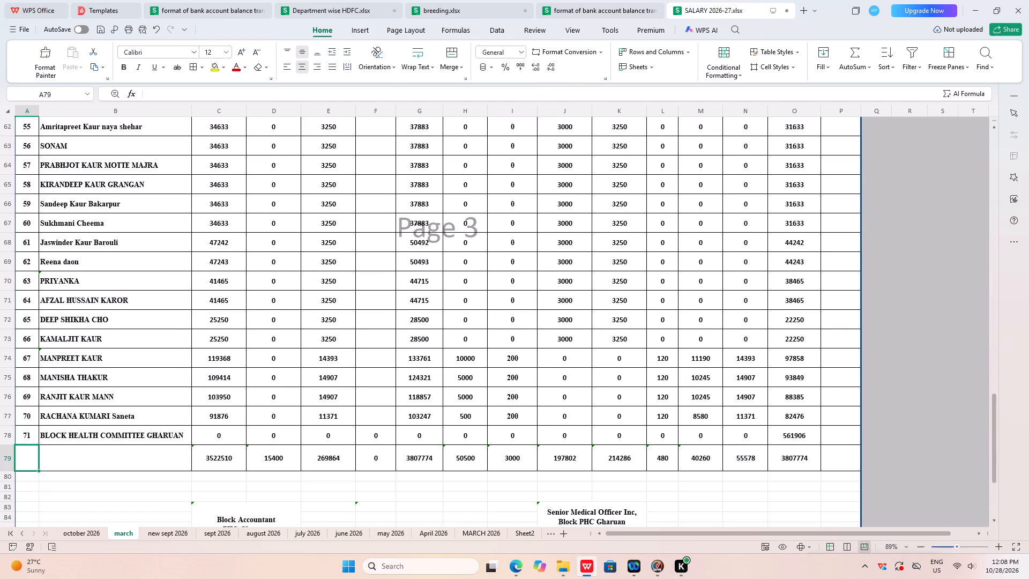
Remove the place name Saneta from the end of the employee name in B77.
{"action": "left_click", "coordinate": [238, 421]}
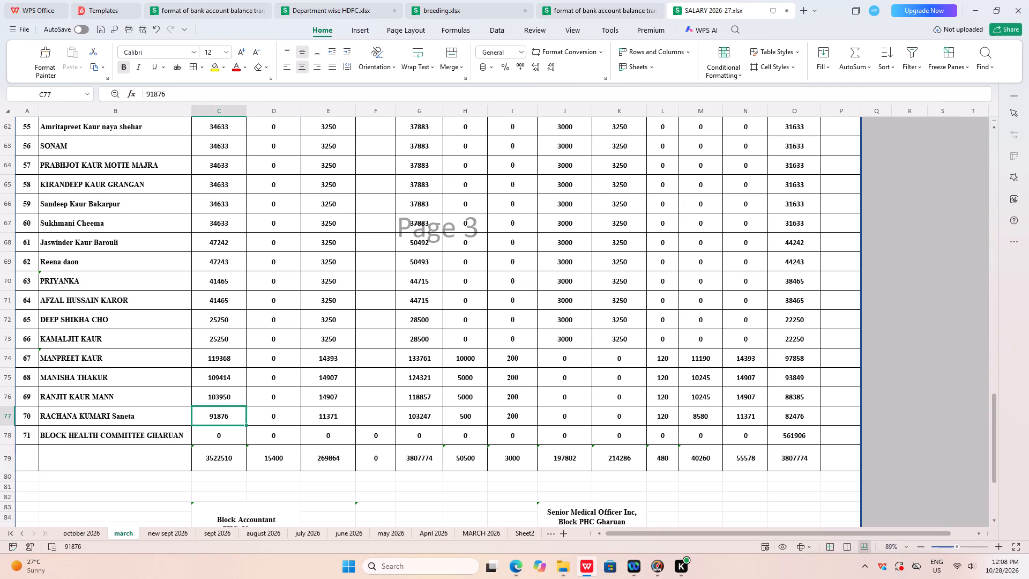
{"action": "double_click", "coordinate": [147, 420]}
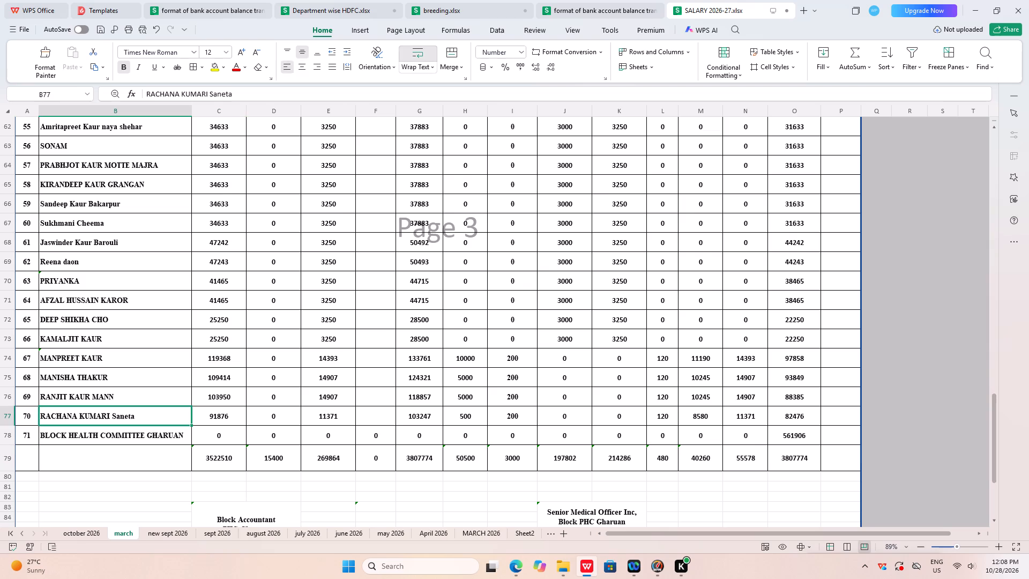
{"action": "key", "text": "BackSpace"}
{"action": "key", "text": "BackSpace"}
{"action": "key", "text": "BackSpace"}
{"action": "key", "text": "BackSpace"}
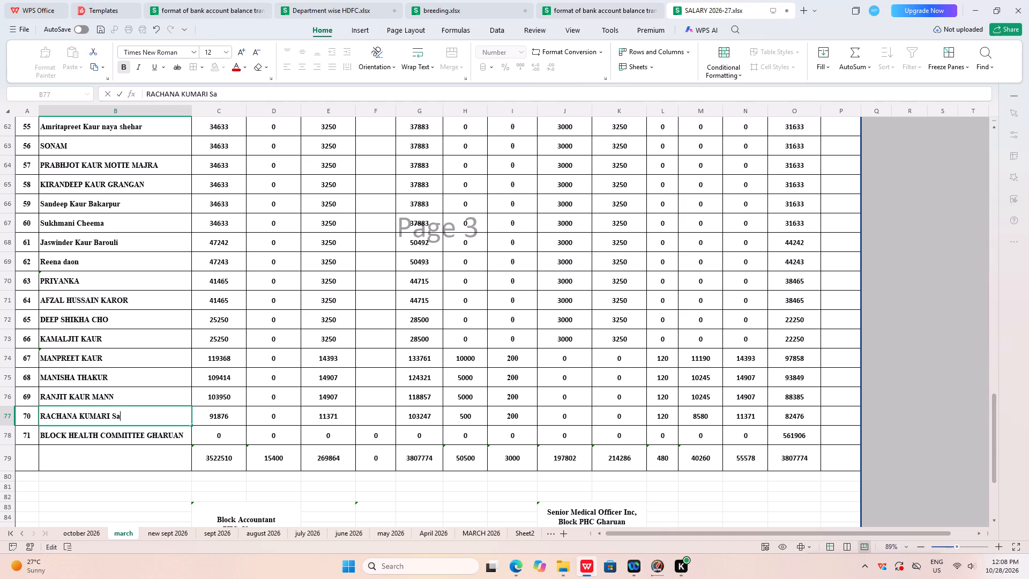
{"action": "key", "text": "BackSpace"}
{"action": "key", "text": "BackSpace"}
{"action": "left_click", "coordinate": [161, 422]}
Remove the bracketed number after the employee name in B43.
{"action": "left_click_drag", "start_coordinate": [996, 465], "coordinate": [984, 123]}
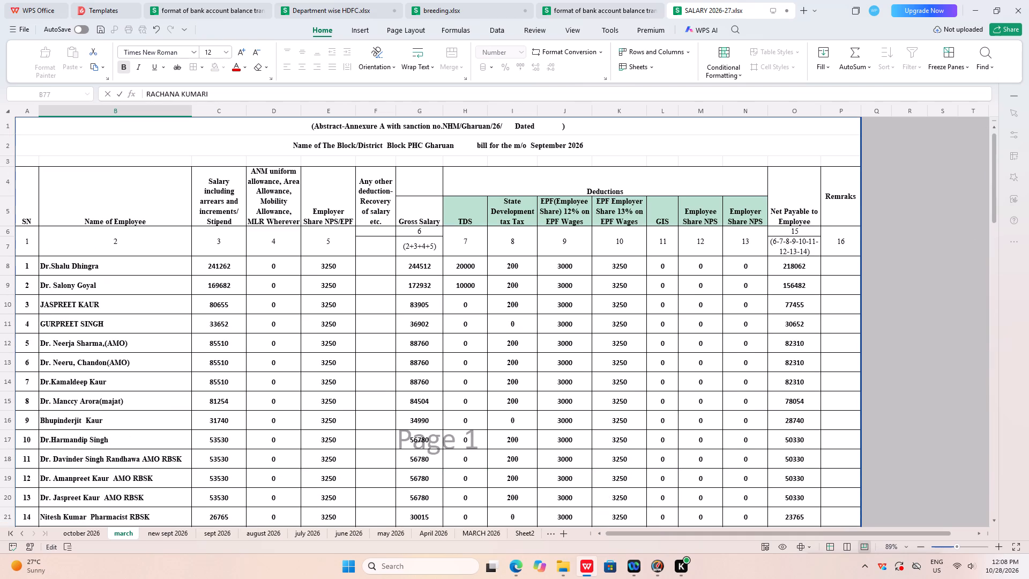
{"action": "scroll", "coordinate": [145, 479], "scroll_direction": "down", "scroll_amount": 13}
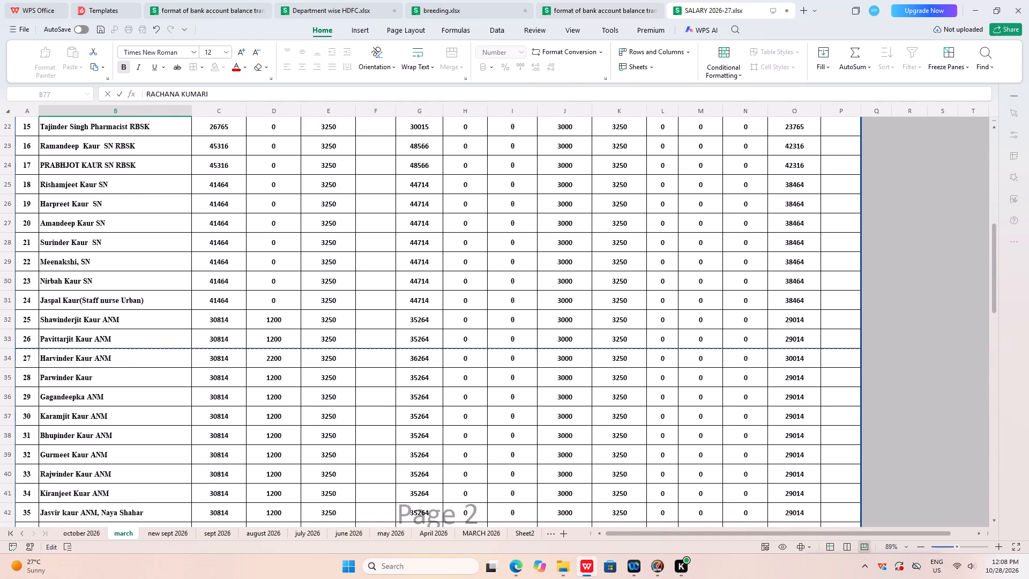
{"action": "scroll", "coordinate": [145, 467], "scroll_direction": "down", "scroll_amount": 7}
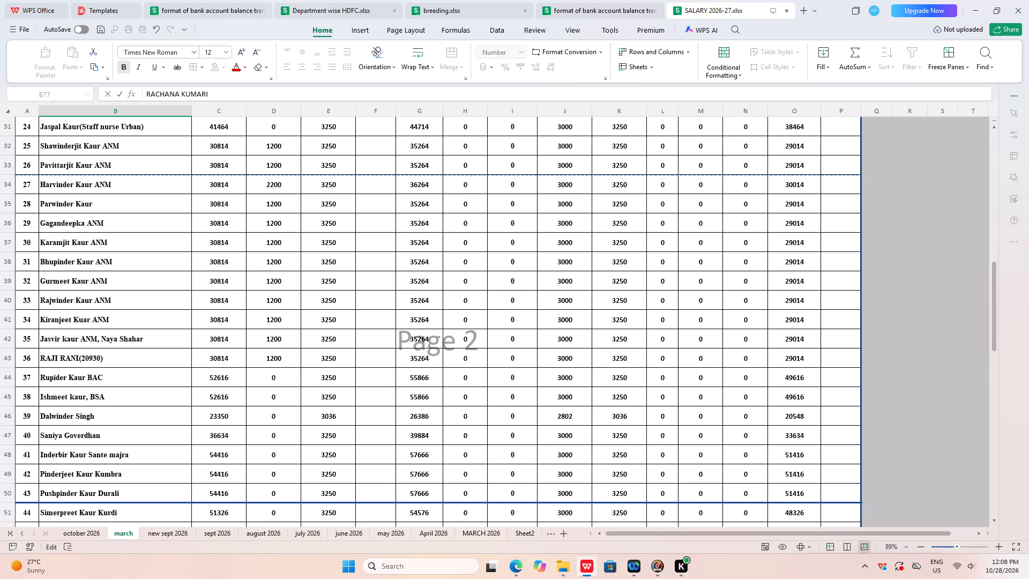
{"action": "double_click", "coordinate": [131, 358]}
{"action": "key", "text": "BackSpace"}
{"action": "key", "text": "BackSpace"}
{"action": "key", "text": "BackSpace"}
{"action": "key", "text": "BackSpace"}
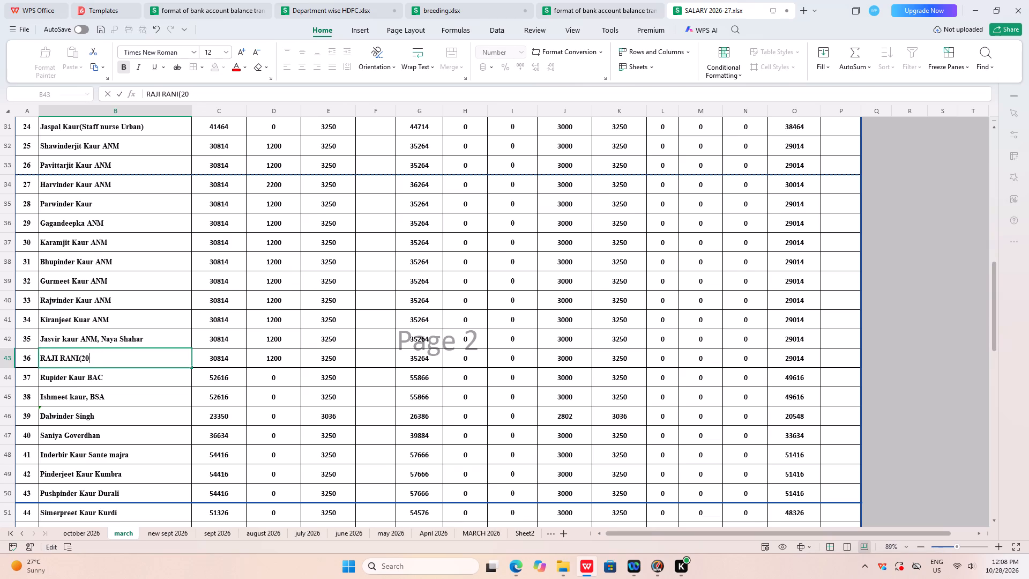
{"action": "key", "text": "BackSpace"}
{"action": "key", "text": "BackSpace"}
{"action": "key", "text": "BackSpace"}
{"action": "left_click", "coordinate": [136, 413]}
{"action": "left_click", "coordinate": [266, 447]}
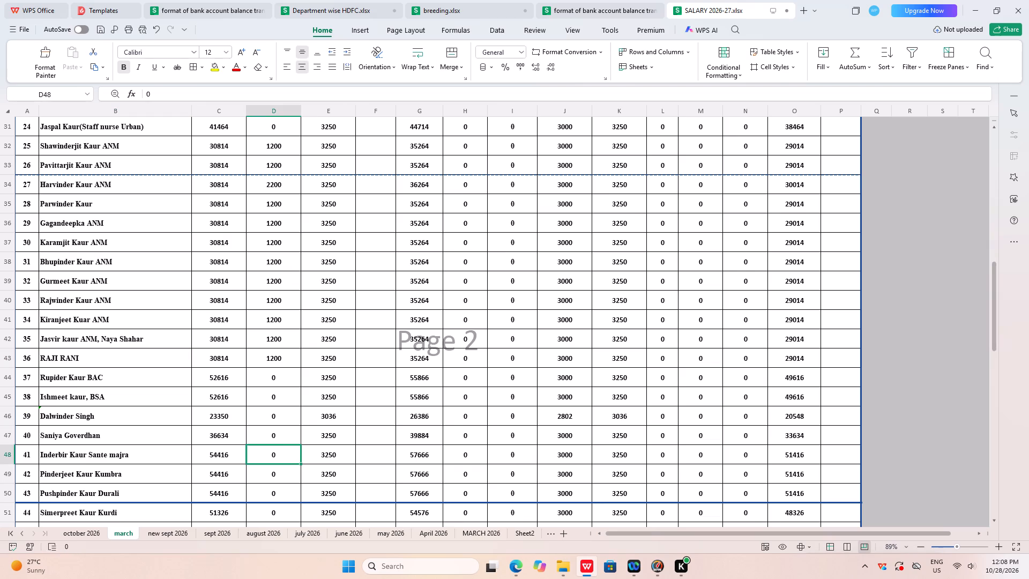
Save the SALARY 2026-27 workbook.
{"action": "left_click", "coordinate": [22, 28]}
{"action": "left_click", "coordinate": [39, 107]}
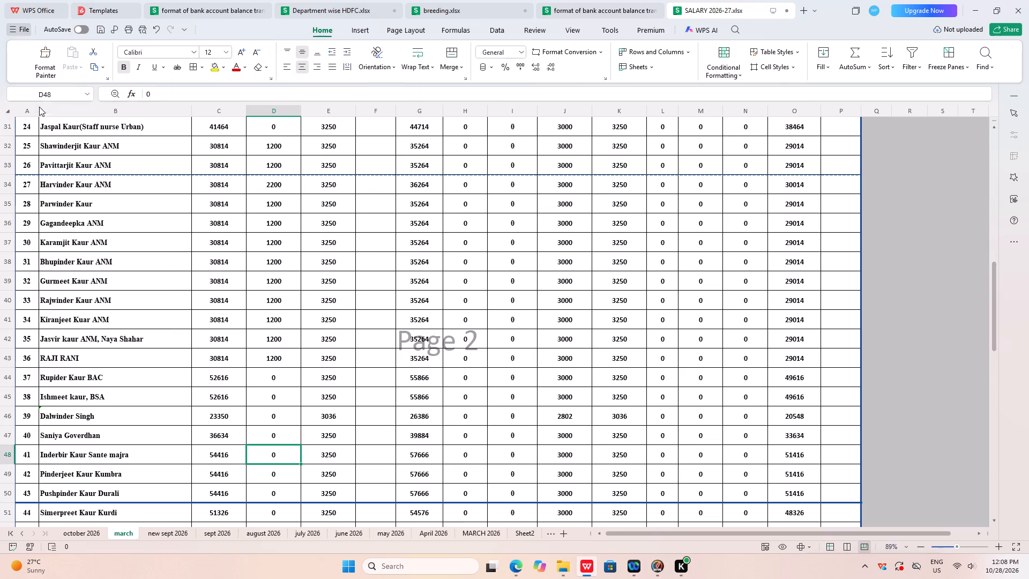
{"action": "left_click", "coordinate": [574, 305]}
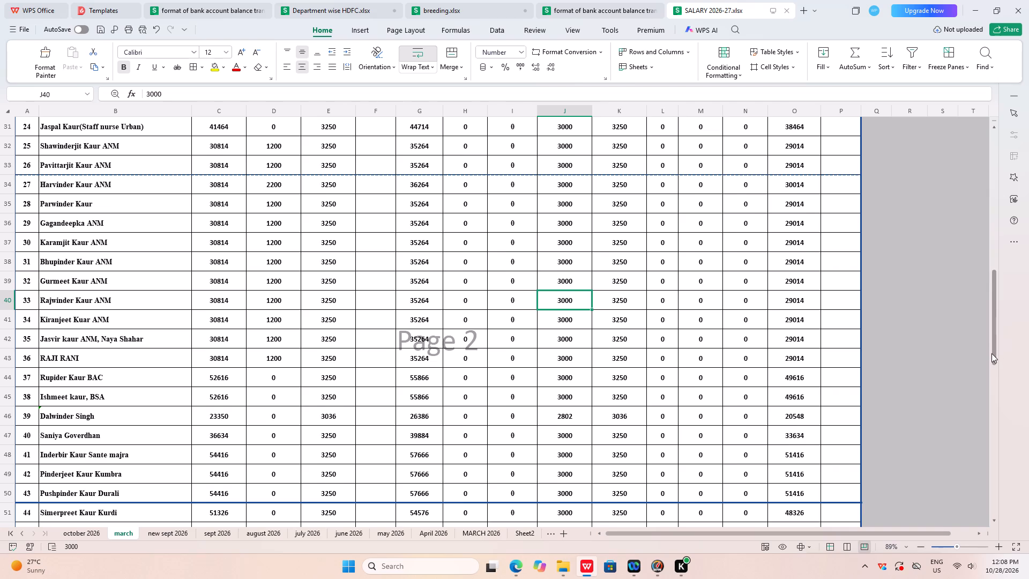
Set the bill month in the march sheet's row 2 heading to October, keeping the year 2026.
{"action": "left_click_drag", "start_coordinate": [991, 354], "coordinate": [981, 150]}
{"action": "left_click", "coordinate": [935, 274]}
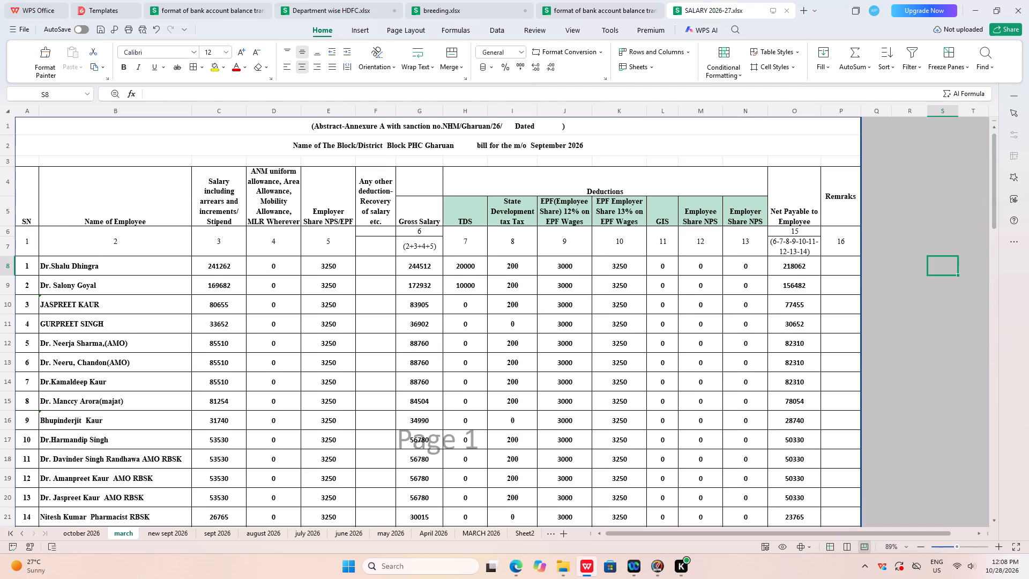
{"action": "double_click", "coordinate": [533, 145]}
{"action": "key", "text": "BackSpace"}
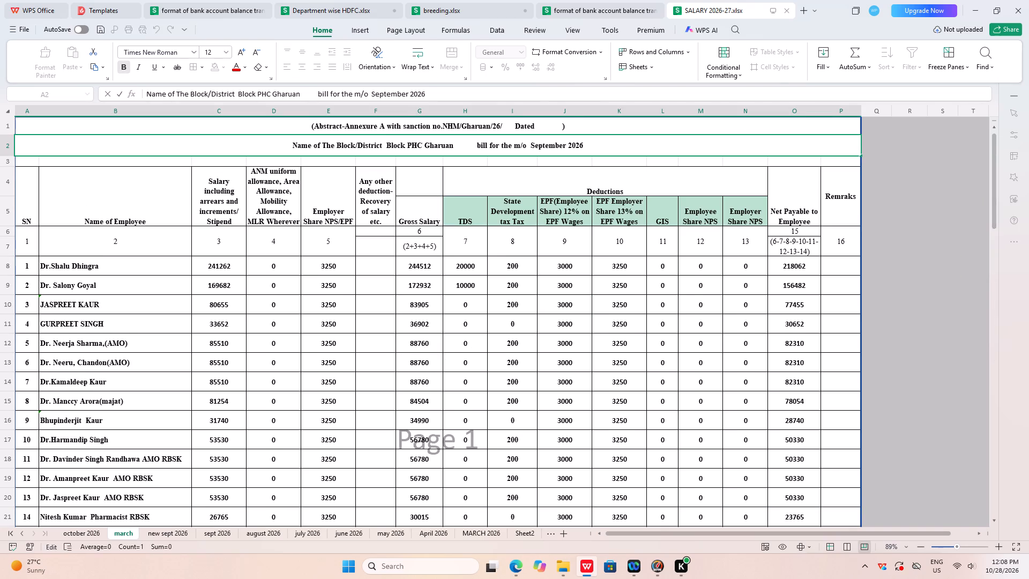
{"action": "type", "text": "oCTOBER"}
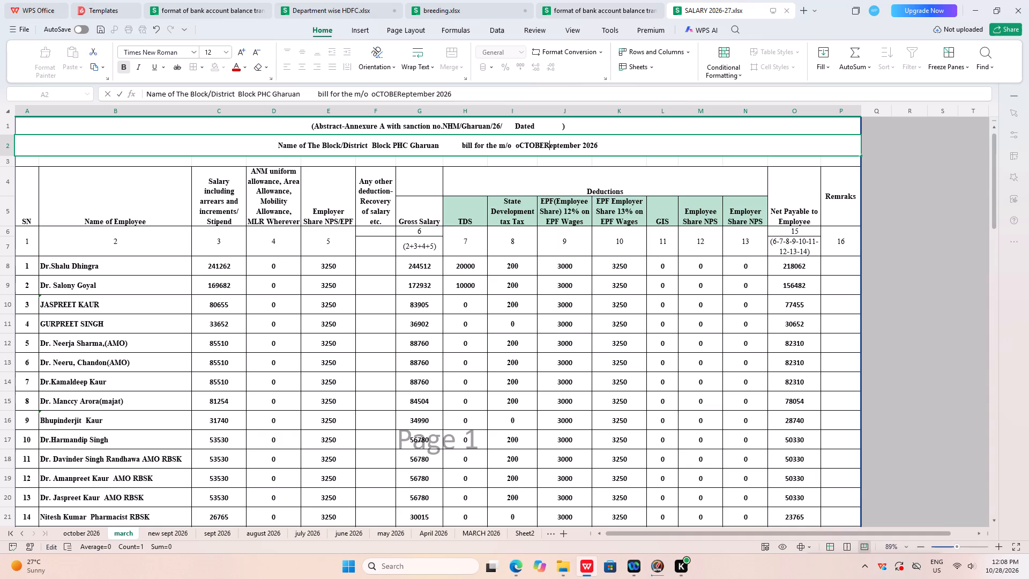
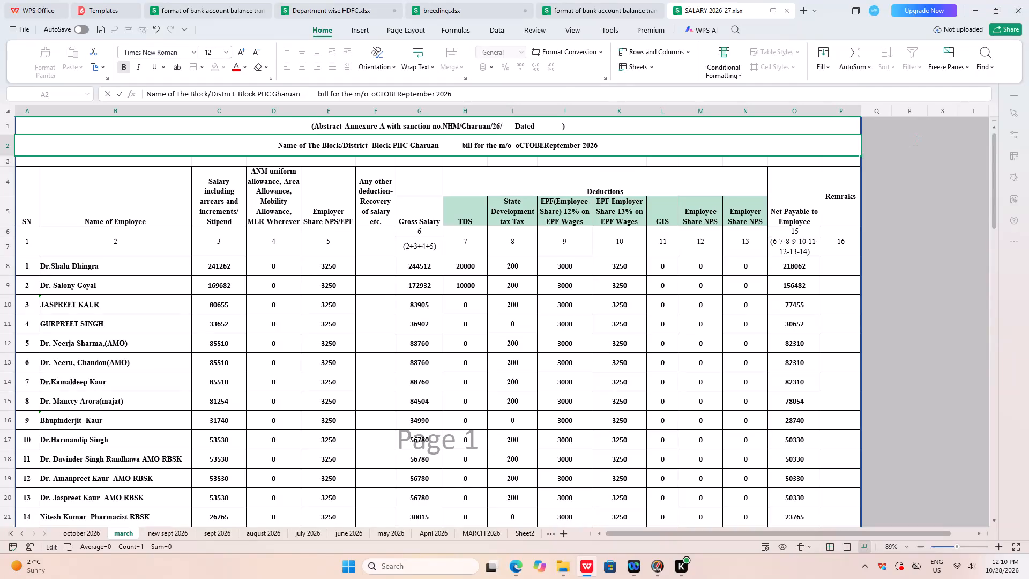
Correct the month text in the row 2 heading so the bill period reads OCTOBER 2026.
{"action": "left_click", "coordinate": [830, 390]}
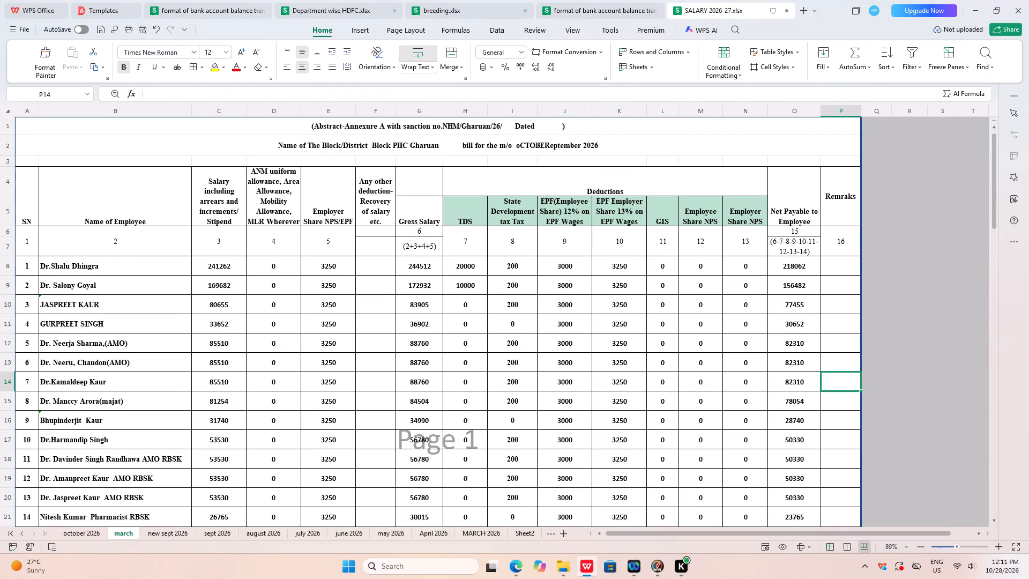
{"action": "double_click", "coordinate": [521, 148]}
{"action": "key", "text": "BackSpace"}
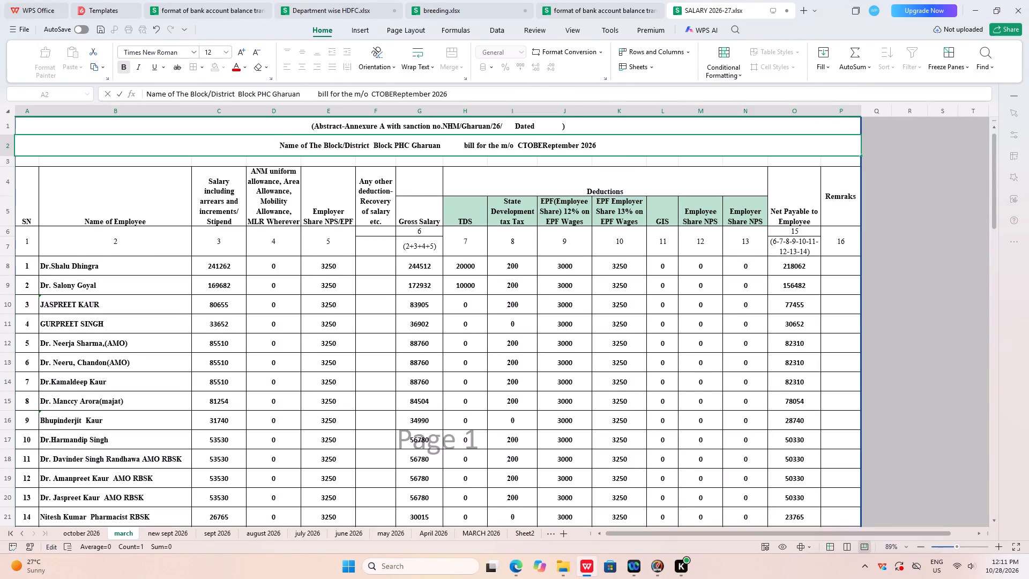
{"action": "key", "text": "o"}
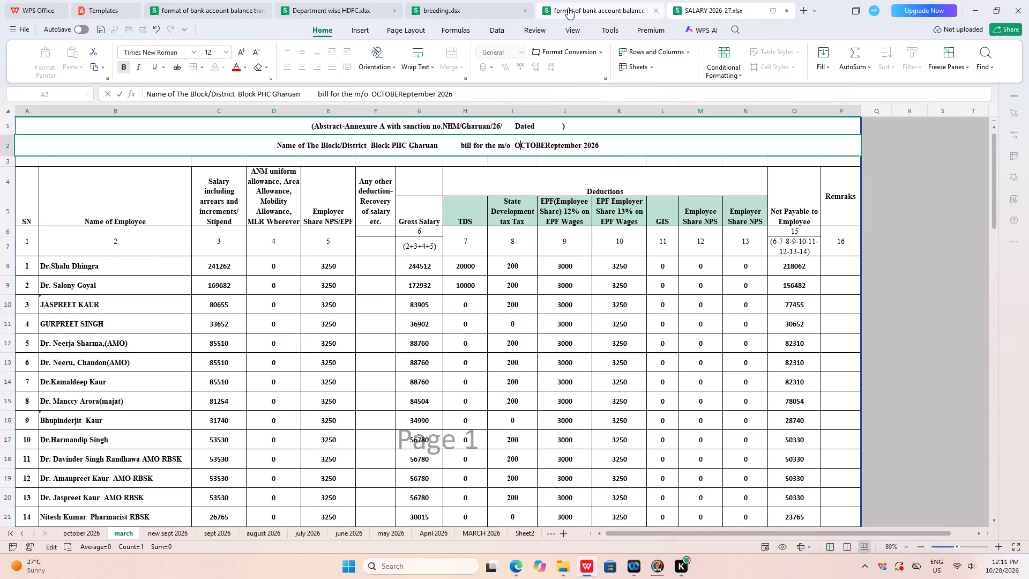
{"action": "left_click", "coordinate": [550, 145]}
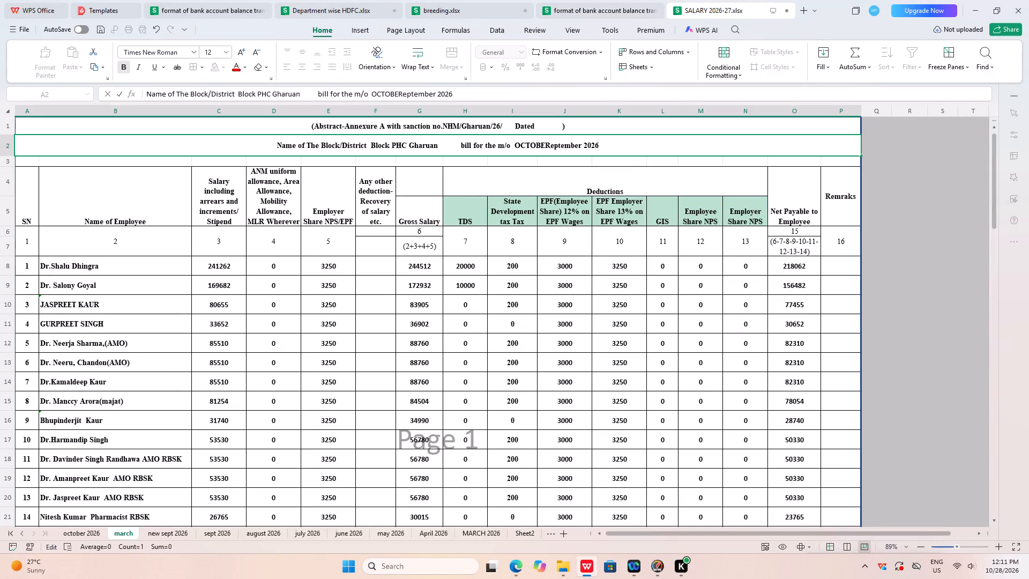
{"action": "key", "text": "Delete"}
{"action": "key", "text": "Delete"}
{"action": "key", "text": "Delete"}
{"action": "key", "text": "Delete"}
{"action": "key", "text": "Delete"}
{"action": "key", "text": "Delete"}
{"action": "key", "text": "Delete"}
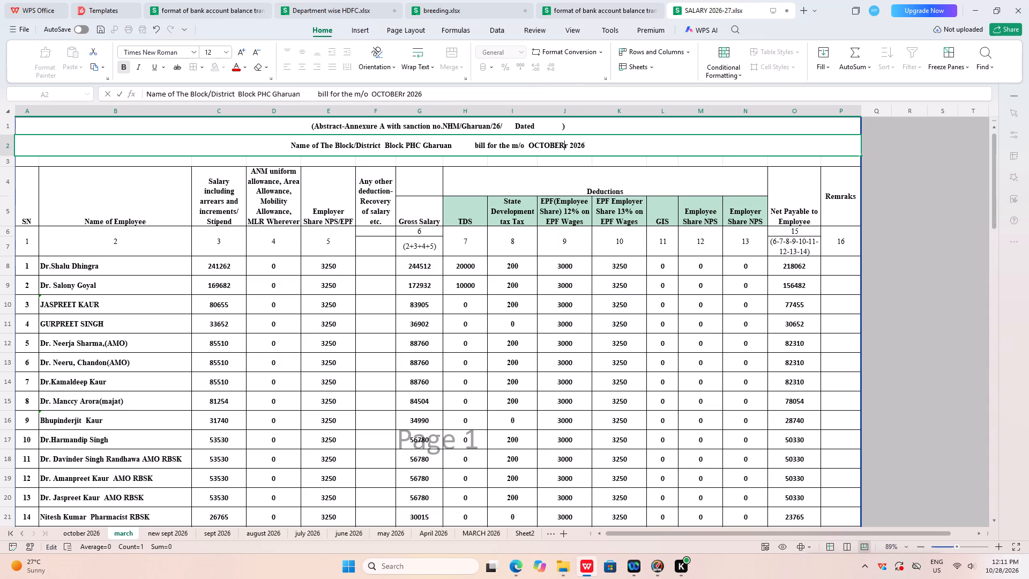
{"action": "key", "text": "Delete"}
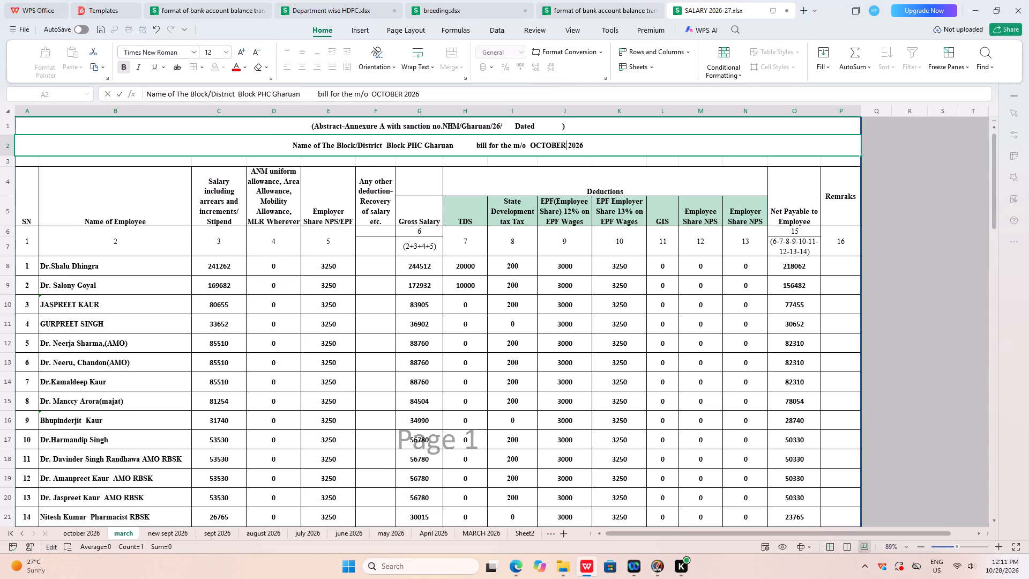
{"action": "left_click", "coordinate": [586, 315]}
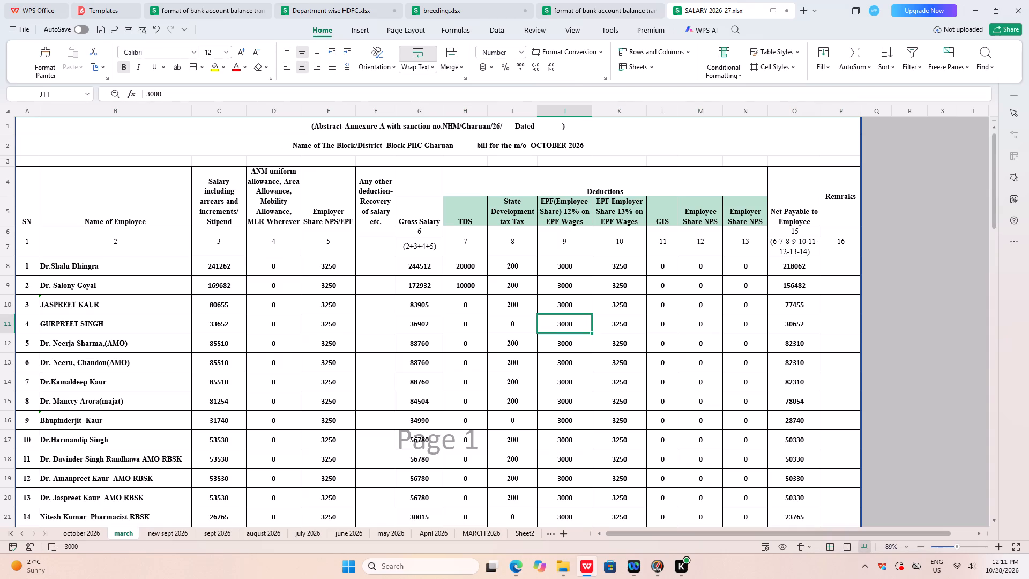
Widen the blank gap after Dated in the row 1 heading by three spaces.
{"action": "double_click", "coordinate": [547, 124]}
{"action": "key", "text": "space"}
{"action": "key", "text": "space"}
{"action": "key", "text": "space"}
{"action": "left_click", "coordinate": [566, 305]}
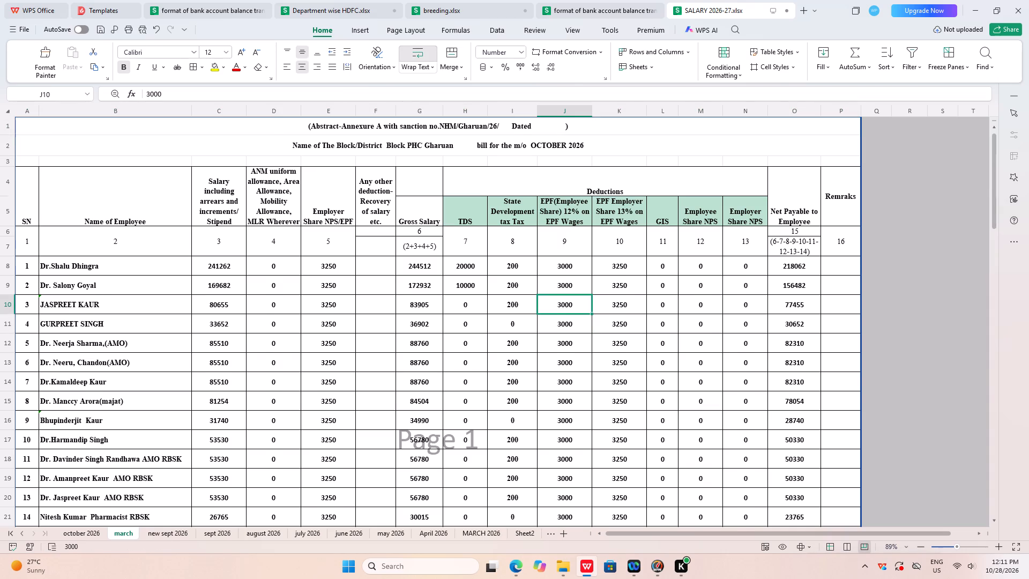
{"action": "scroll", "coordinate": [567, 310], "scroll_direction": "down", "scroll_amount": 20}
{"action": "scroll", "coordinate": [567, 310], "scroll_direction": "down", "scroll_amount": 5}
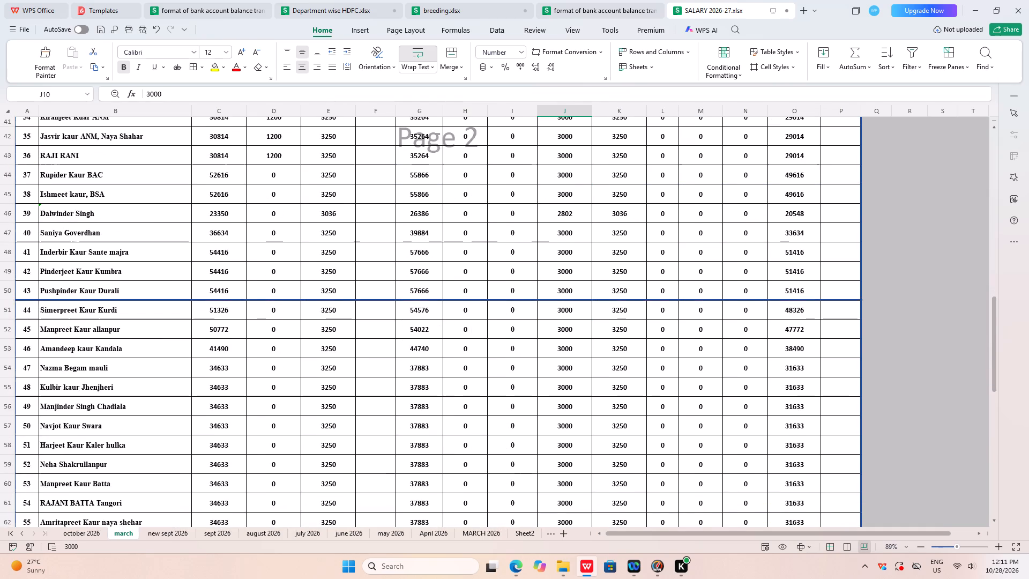
{"action": "scroll", "coordinate": [577, 312], "scroll_direction": "down", "scroll_amount": 17}
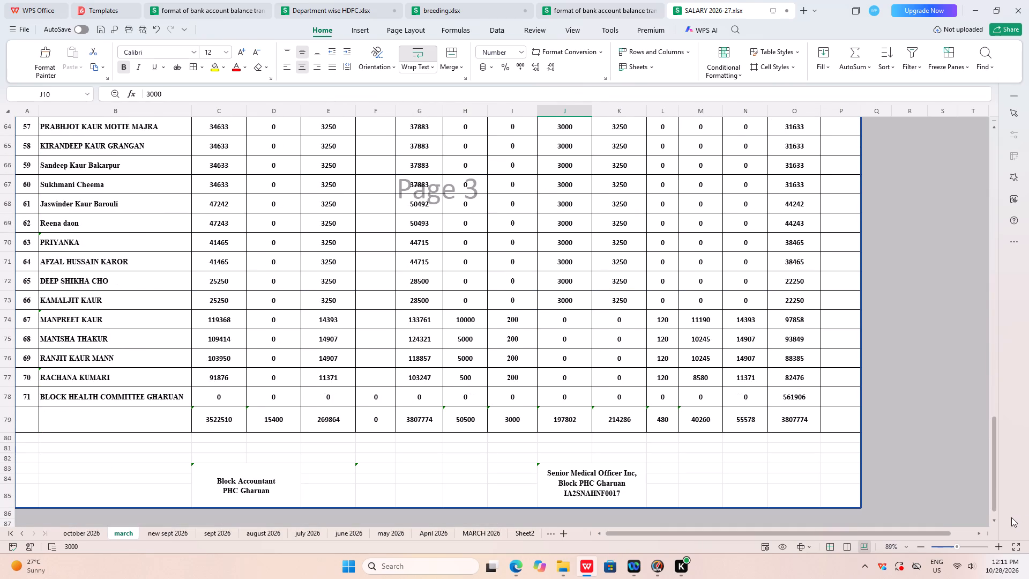
{"action": "key", "text": "ctrl+p"}
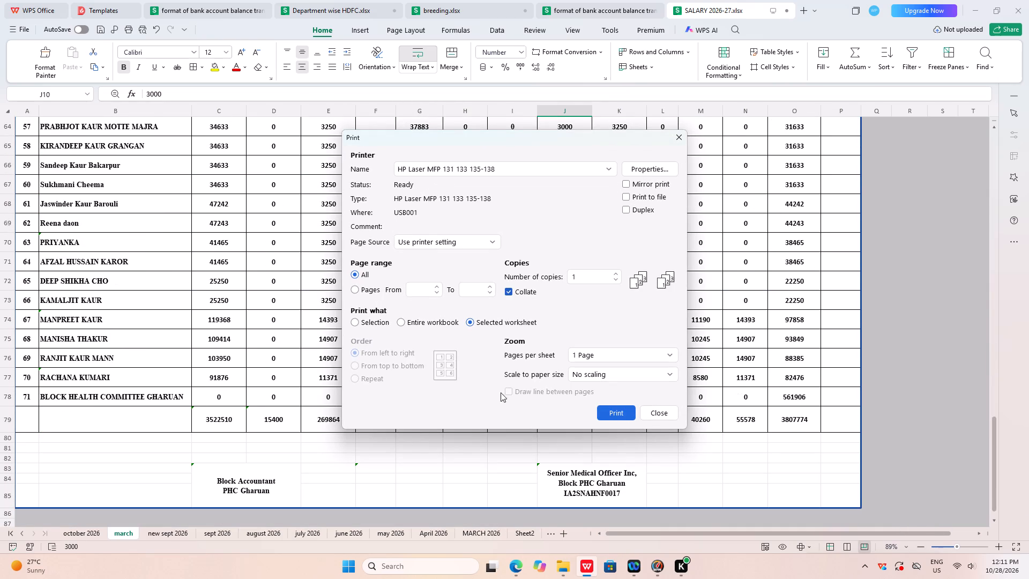
{"action": "left_click", "coordinate": [354, 289]}
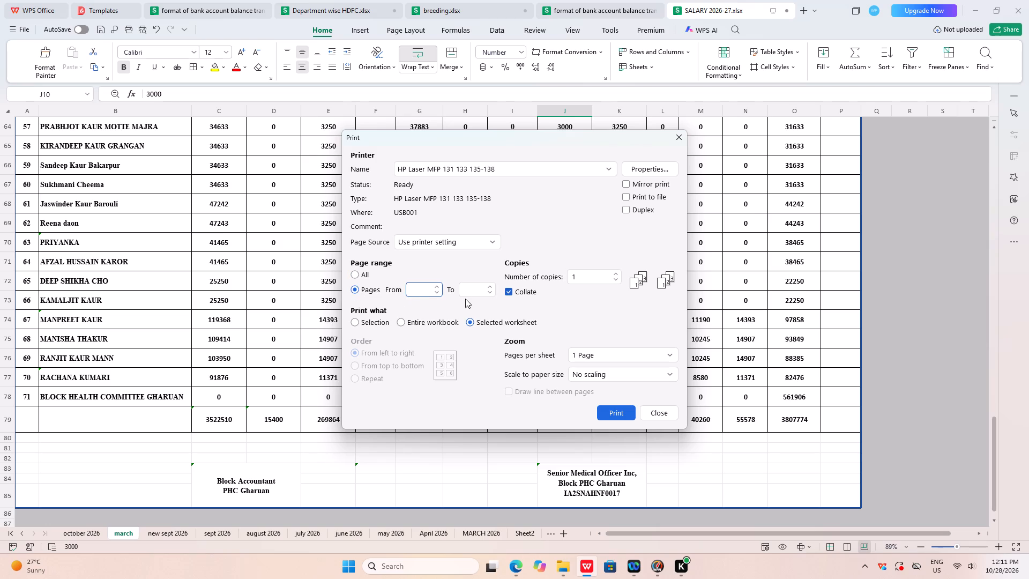
{"action": "key", "text": "1"}
{"action": "left_click", "coordinate": [467, 292]}
{"action": "key", "text": "3"}
{"action": "left_click", "coordinate": [605, 409]}
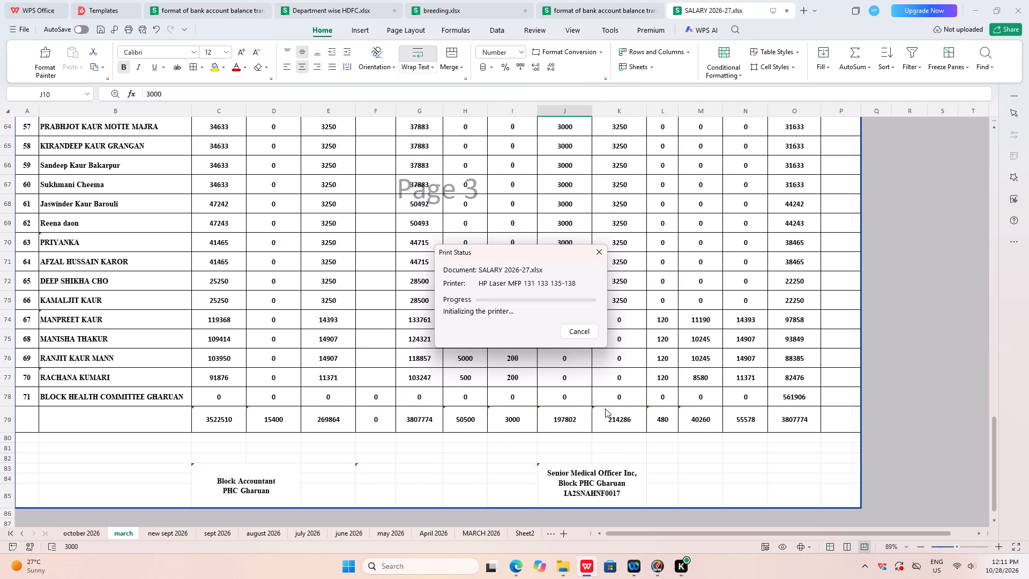
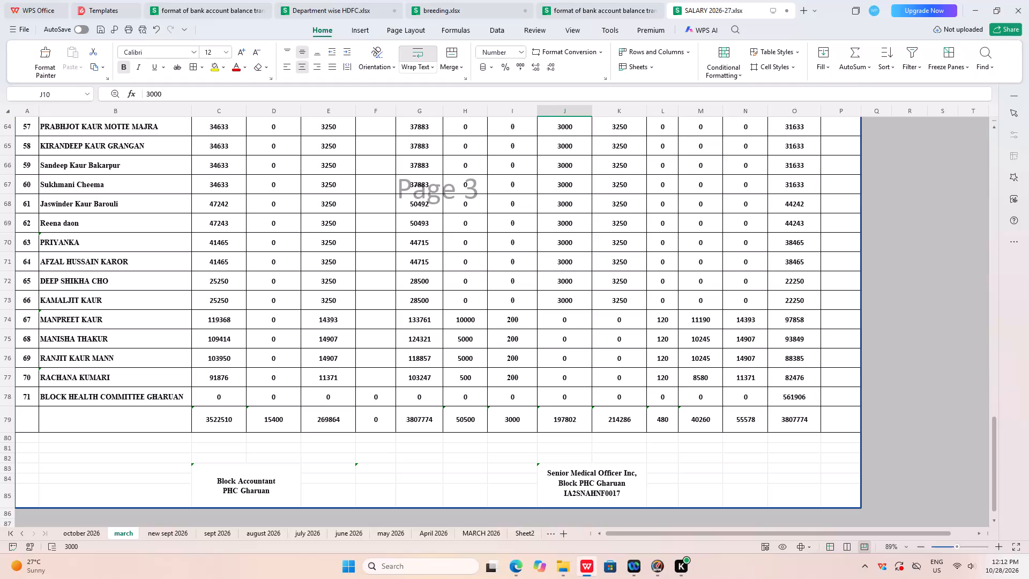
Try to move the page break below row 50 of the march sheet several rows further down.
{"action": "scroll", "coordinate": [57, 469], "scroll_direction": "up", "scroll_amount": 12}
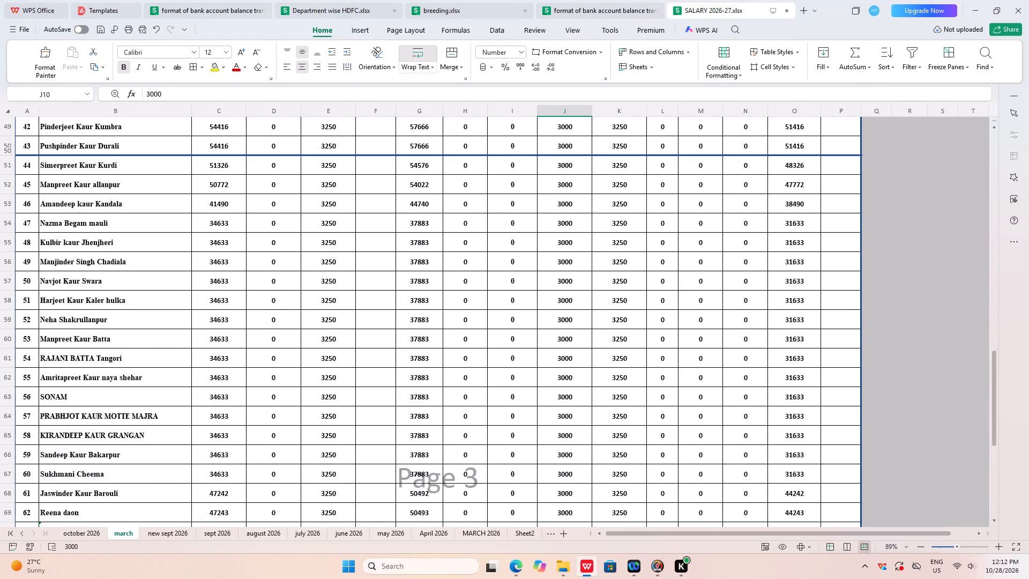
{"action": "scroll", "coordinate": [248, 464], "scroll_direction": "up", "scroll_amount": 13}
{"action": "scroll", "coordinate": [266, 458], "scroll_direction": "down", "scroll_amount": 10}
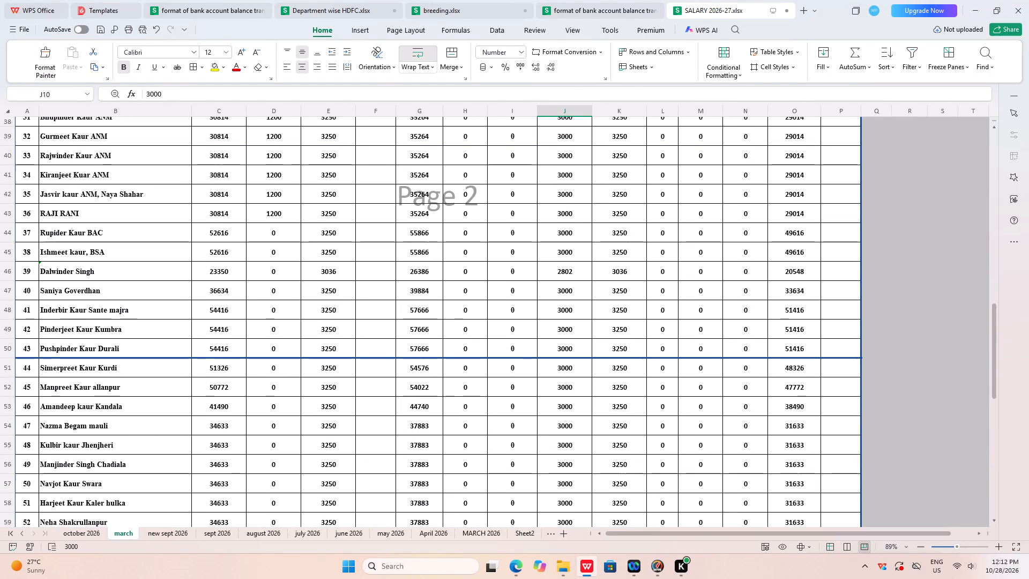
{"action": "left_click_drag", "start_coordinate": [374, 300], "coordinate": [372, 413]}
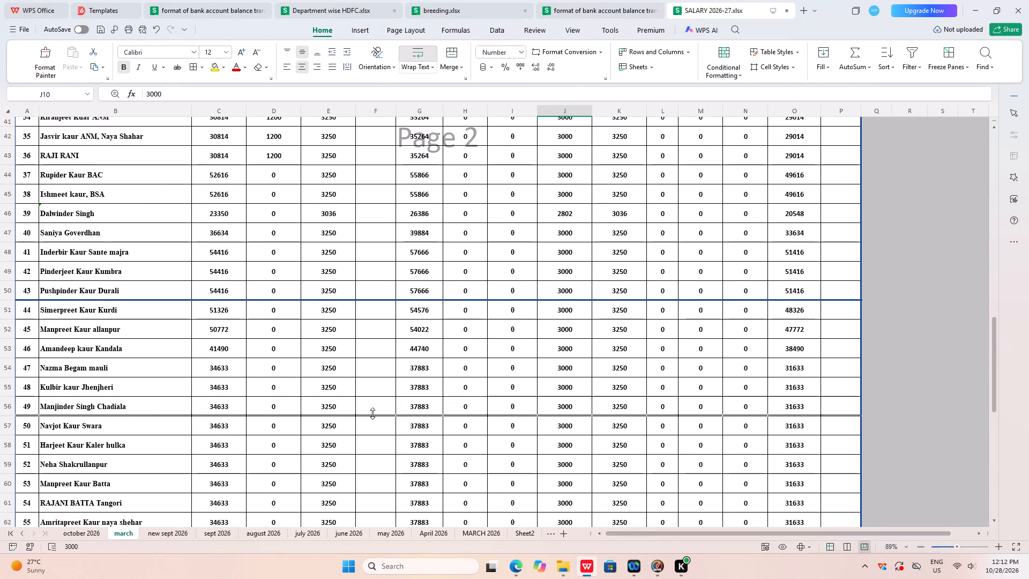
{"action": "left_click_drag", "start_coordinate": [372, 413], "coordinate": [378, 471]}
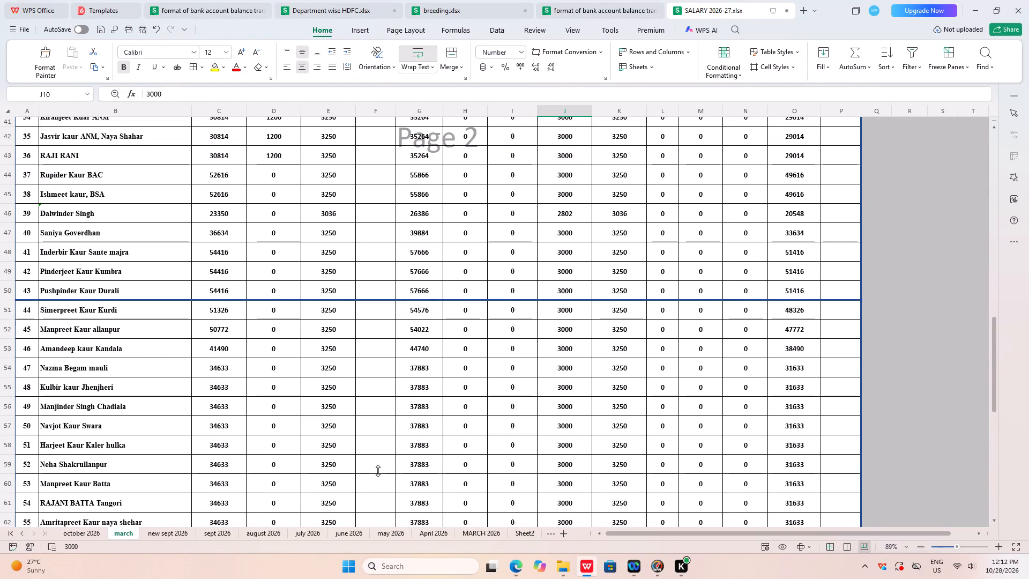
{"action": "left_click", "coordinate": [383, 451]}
Move the page break below row 33 down to the end of the print area, beneath the signature block.
{"action": "scroll", "coordinate": [380, 434], "scroll_direction": "up", "scroll_amount": 10}
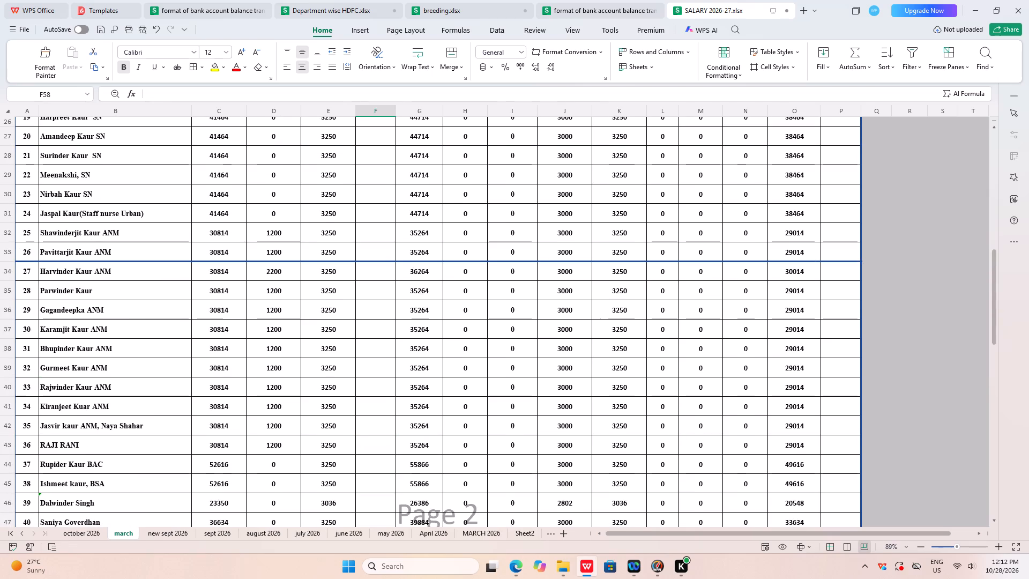
{"action": "left_click", "coordinate": [398, 260]}
{"action": "left_click_drag", "start_coordinate": [387, 261], "coordinate": [399, 578]}
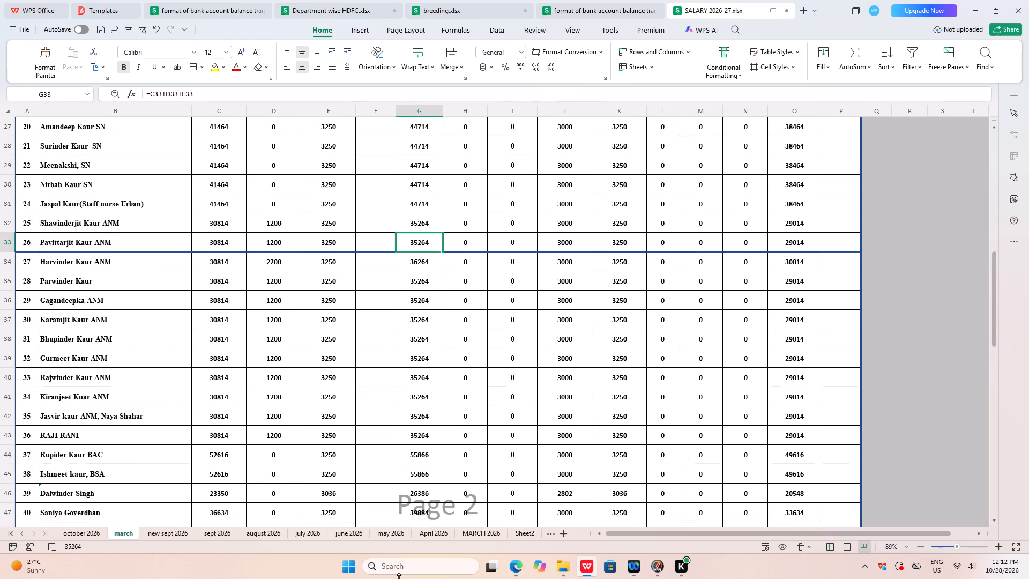
{"action": "left_click_drag", "start_coordinate": [399, 578], "coordinate": [400, 548]}
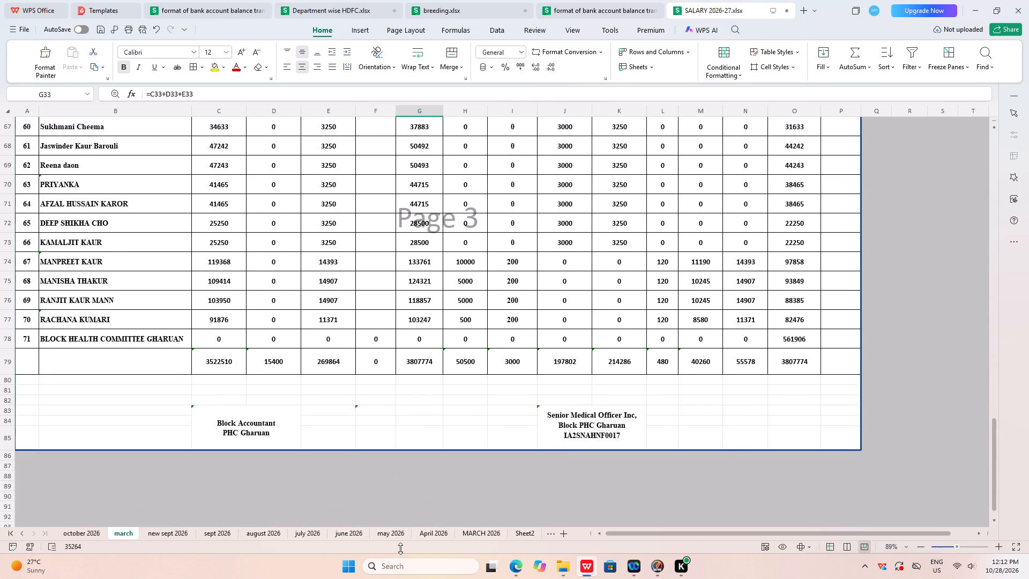
{"action": "left_click_drag", "start_coordinate": [400, 548], "coordinate": [397, 452]}
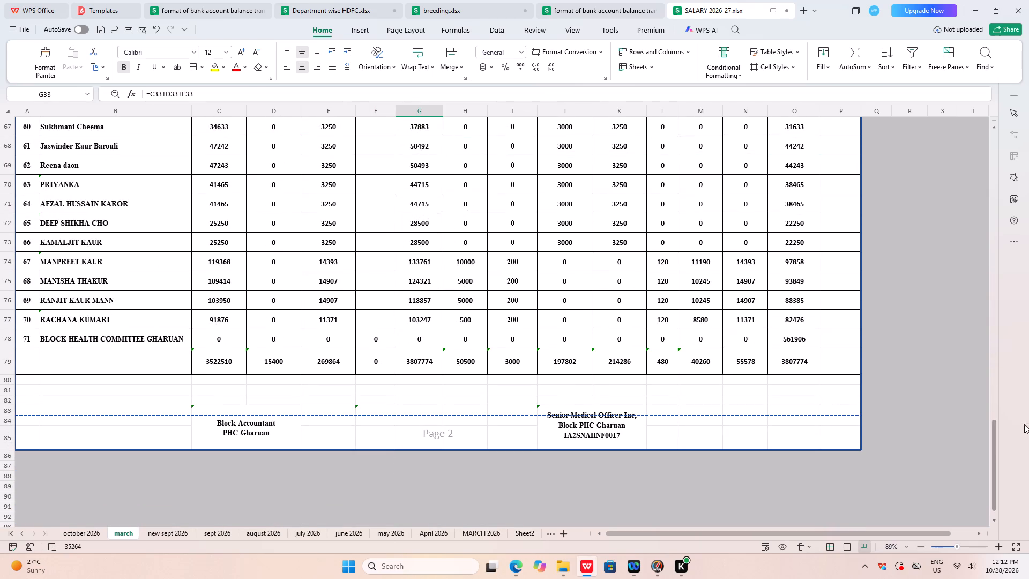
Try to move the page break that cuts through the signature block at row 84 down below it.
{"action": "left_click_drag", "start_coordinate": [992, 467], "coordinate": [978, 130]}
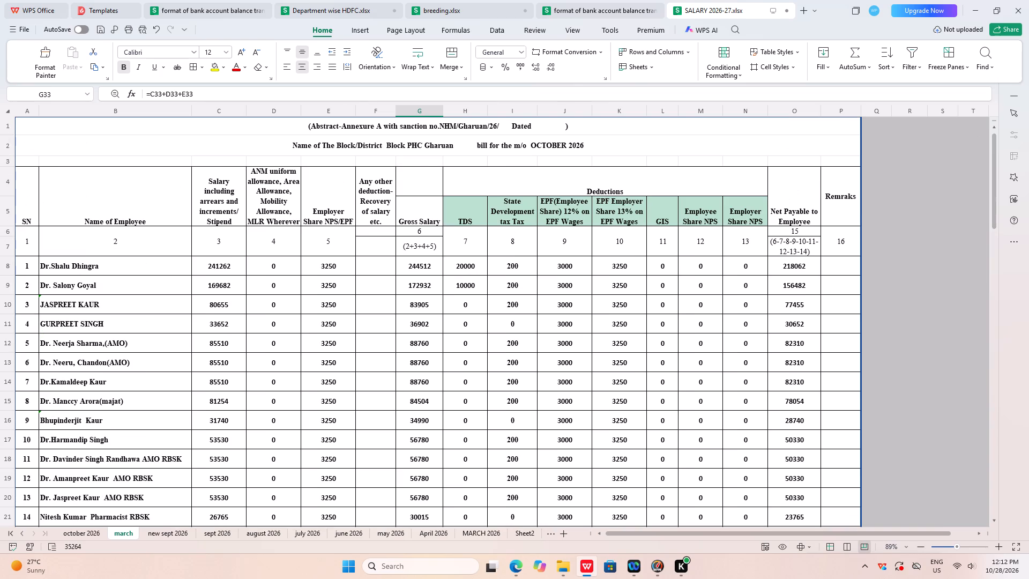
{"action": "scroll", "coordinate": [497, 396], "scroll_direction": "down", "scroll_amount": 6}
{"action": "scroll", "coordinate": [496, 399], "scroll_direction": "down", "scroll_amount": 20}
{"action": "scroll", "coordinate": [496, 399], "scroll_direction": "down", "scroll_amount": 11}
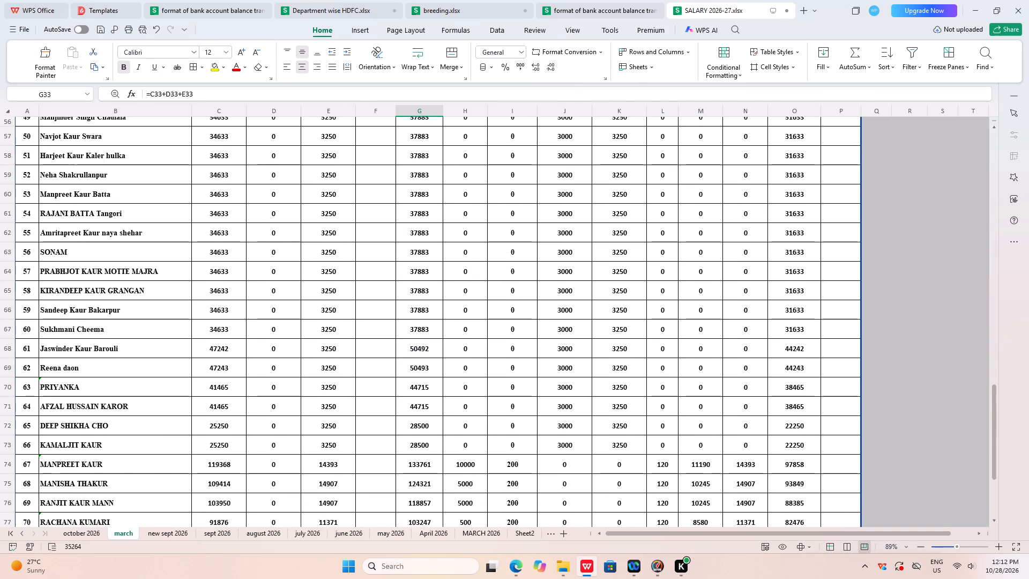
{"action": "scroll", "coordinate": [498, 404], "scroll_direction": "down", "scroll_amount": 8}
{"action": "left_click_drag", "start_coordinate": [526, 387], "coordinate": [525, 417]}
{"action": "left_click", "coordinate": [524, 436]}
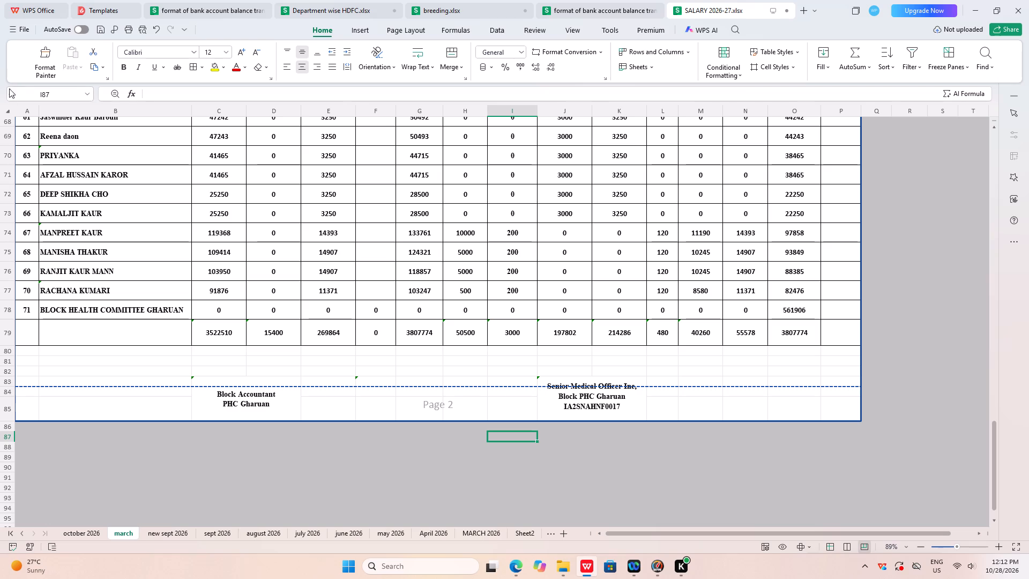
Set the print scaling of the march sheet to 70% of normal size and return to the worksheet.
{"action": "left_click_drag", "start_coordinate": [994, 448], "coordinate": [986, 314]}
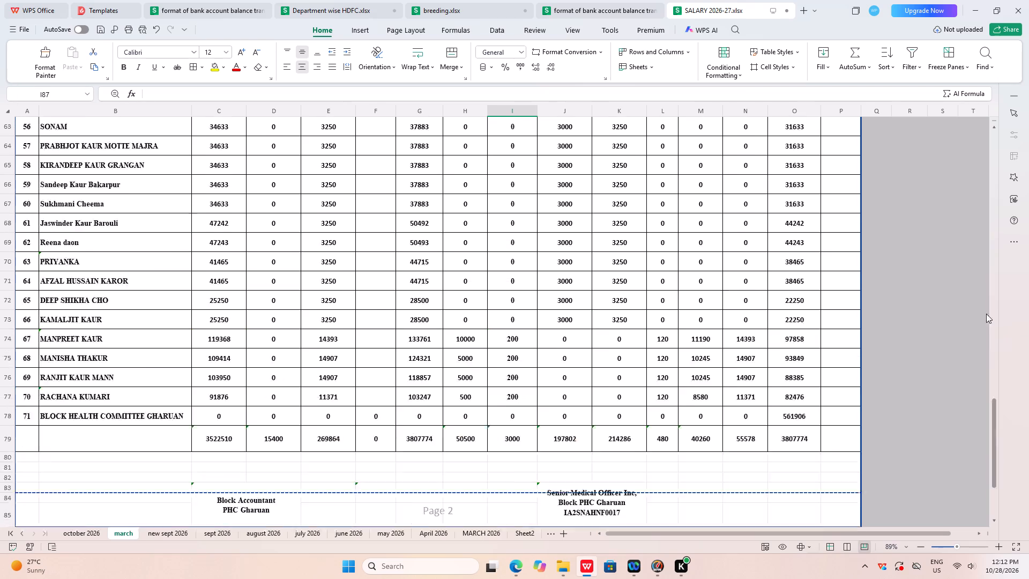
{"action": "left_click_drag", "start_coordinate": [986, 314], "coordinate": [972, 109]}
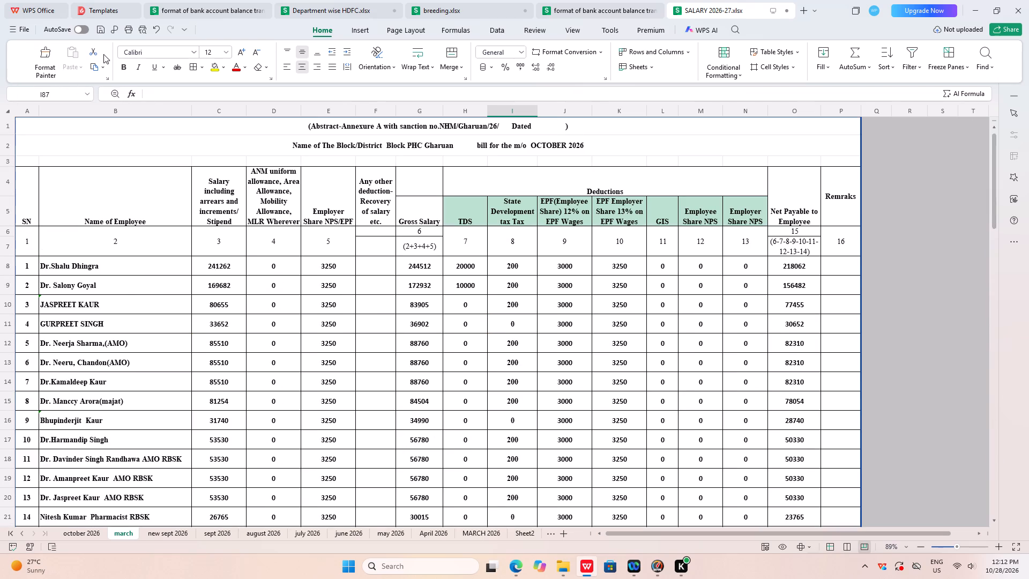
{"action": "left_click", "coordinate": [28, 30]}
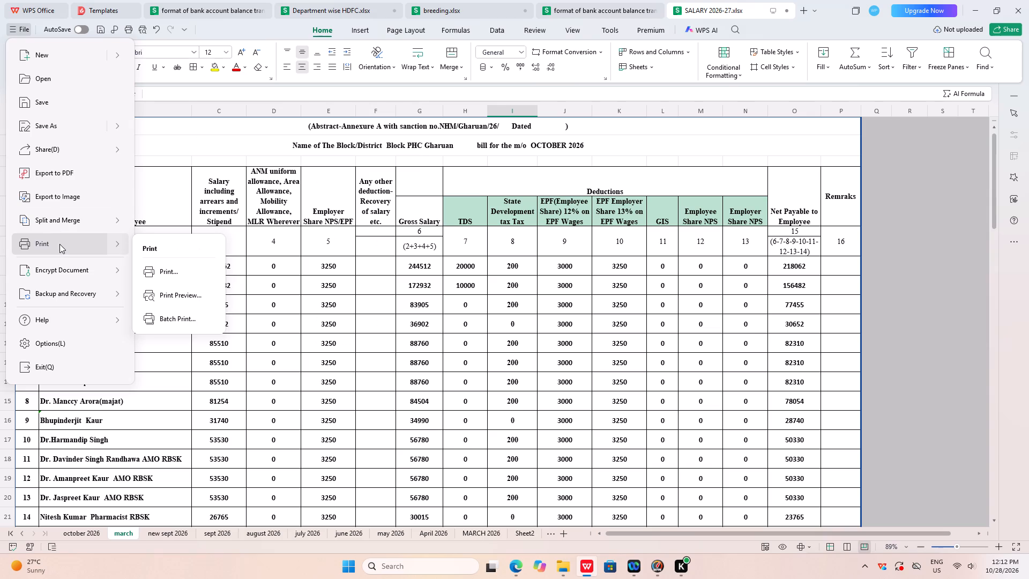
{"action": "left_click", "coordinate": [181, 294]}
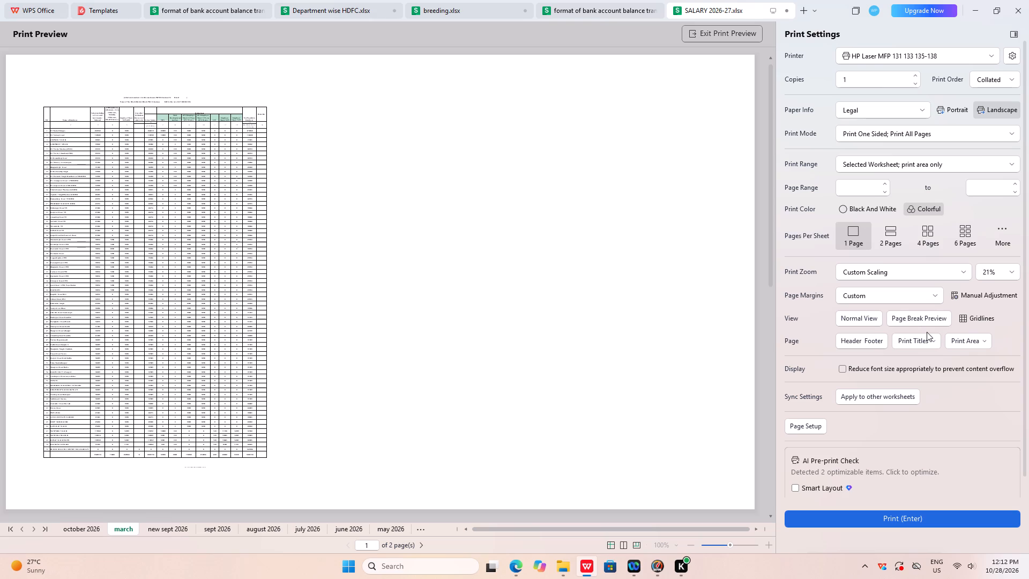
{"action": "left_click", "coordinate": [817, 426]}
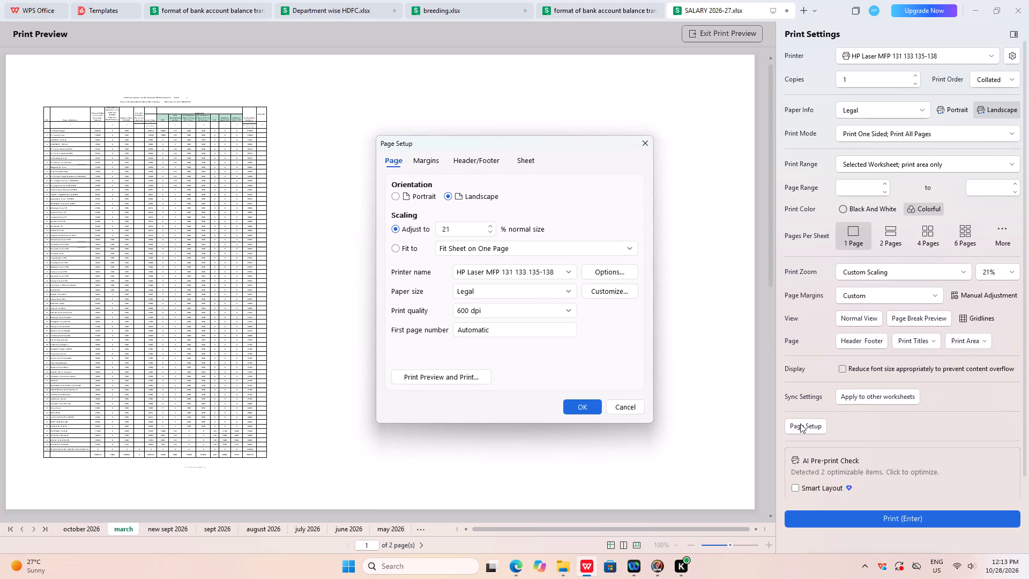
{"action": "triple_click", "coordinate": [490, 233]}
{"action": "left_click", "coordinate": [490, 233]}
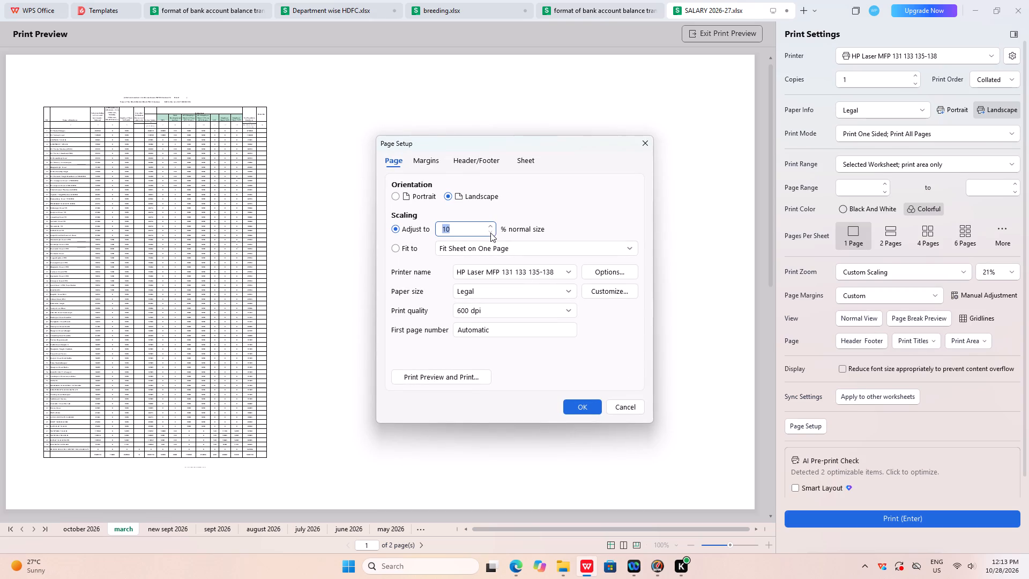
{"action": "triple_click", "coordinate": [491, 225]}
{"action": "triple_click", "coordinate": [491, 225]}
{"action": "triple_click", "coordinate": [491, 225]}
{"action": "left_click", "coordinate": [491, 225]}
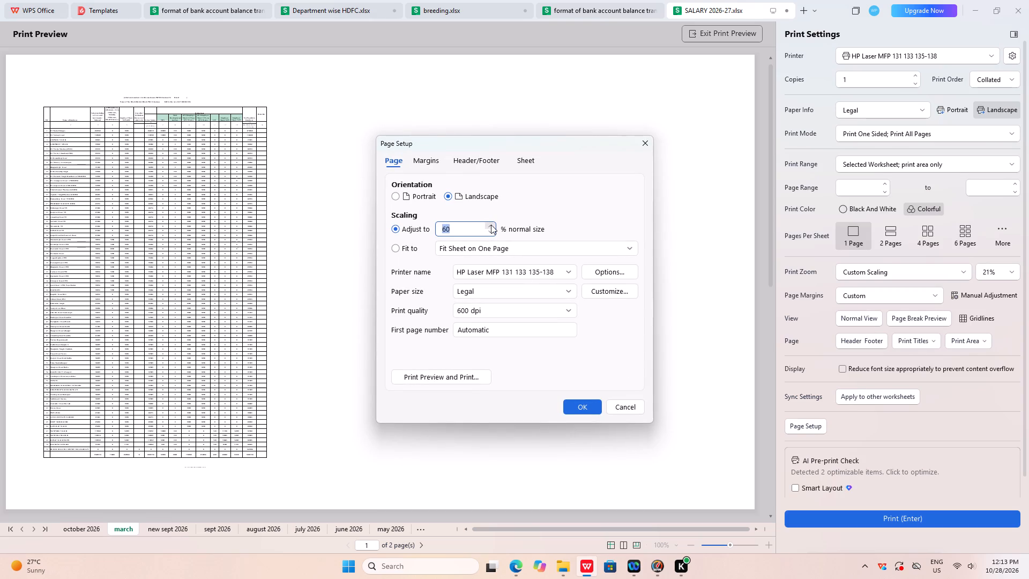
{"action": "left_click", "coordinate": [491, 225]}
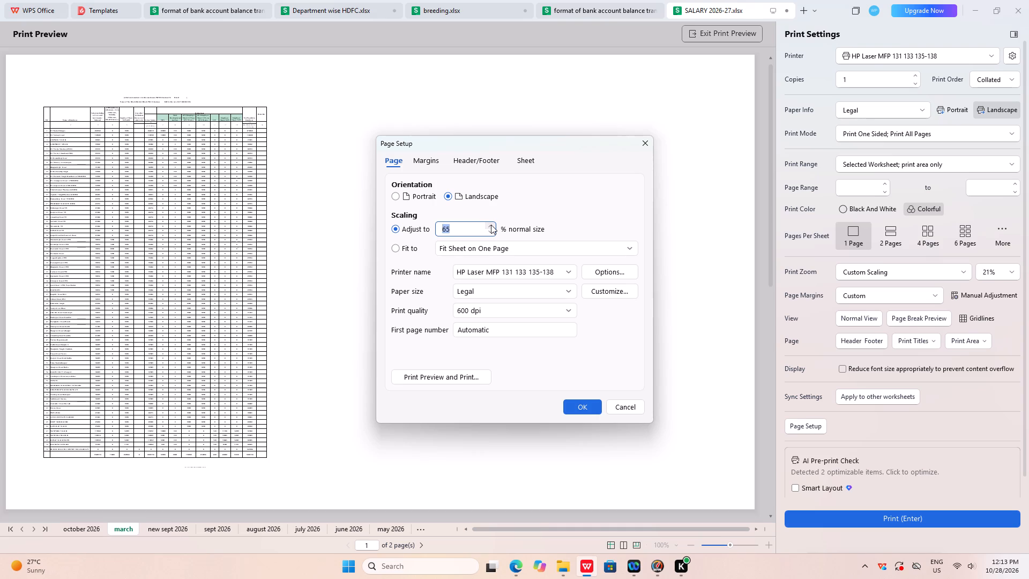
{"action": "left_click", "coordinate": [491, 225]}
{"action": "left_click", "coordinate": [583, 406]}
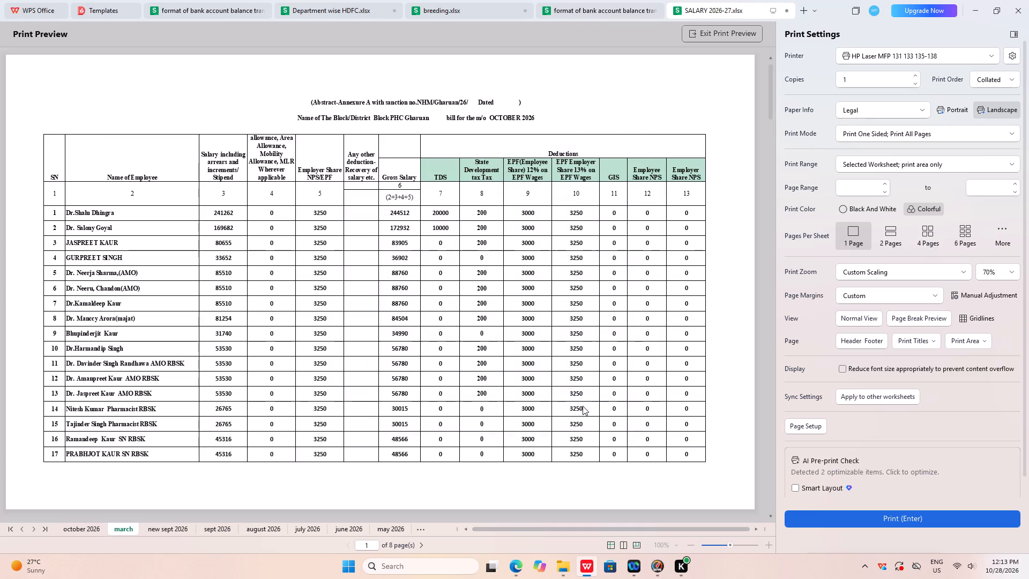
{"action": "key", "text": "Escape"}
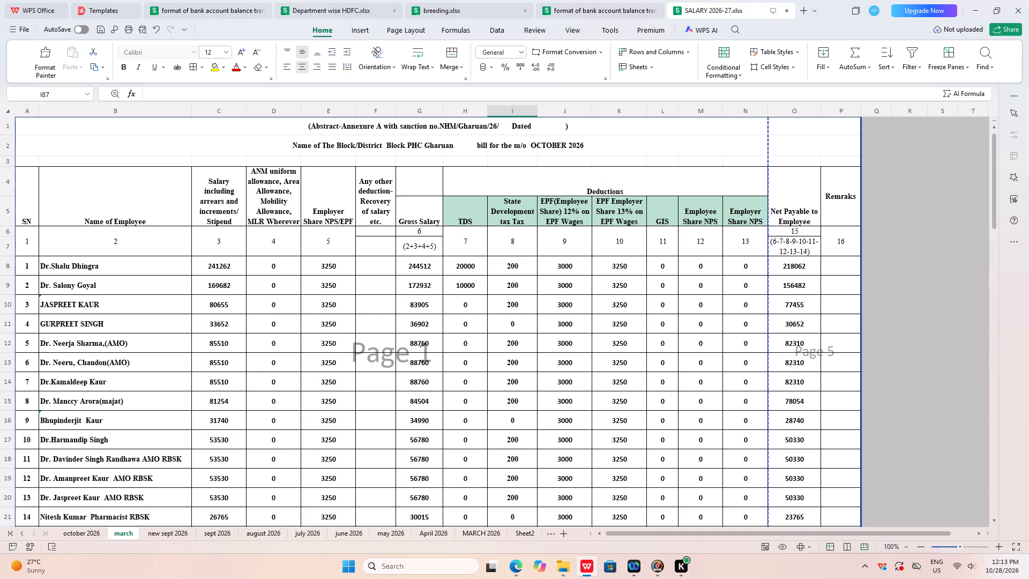
Examine where the page breaks fall on the march sheet, from the headings down to the signature block.
{"action": "scroll", "coordinate": [469, 410], "scroll_direction": "down", "scroll_amount": 4}
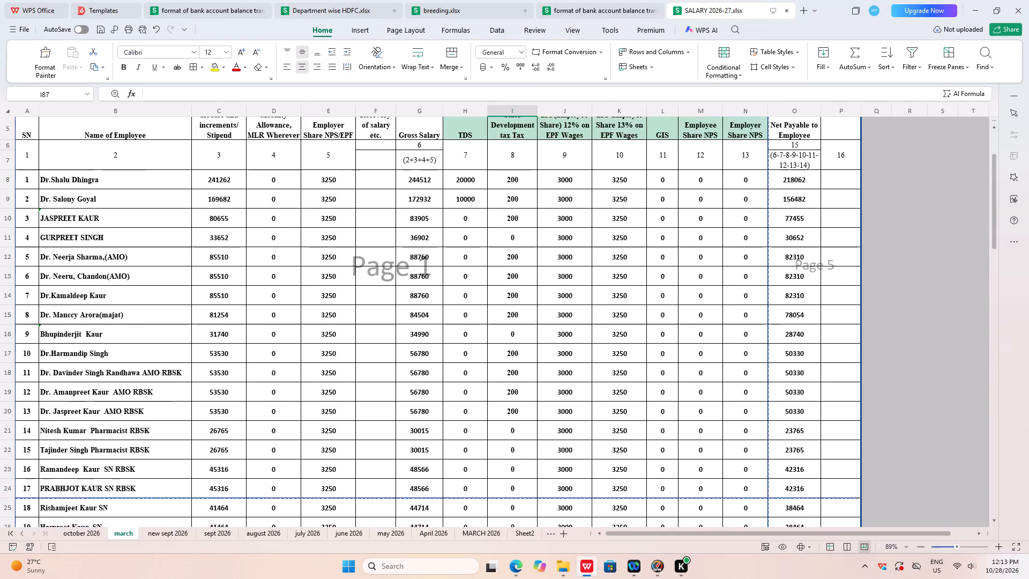
{"action": "scroll", "coordinate": [474, 408], "scroll_direction": "down", "scroll_amount": 19}
{"action": "scroll", "coordinate": [478, 406], "scroll_direction": "down", "scroll_amount": 4}
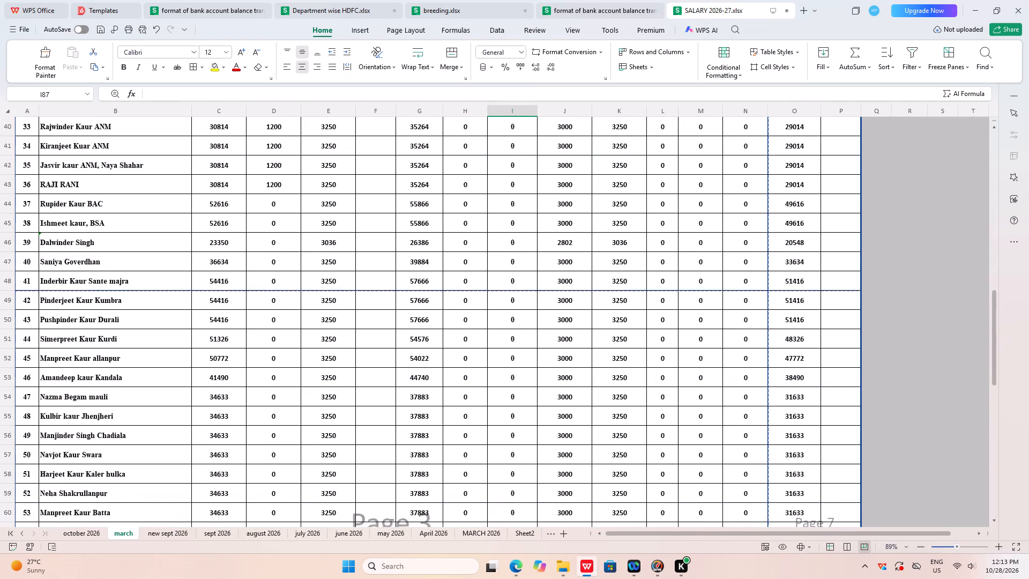
{"action": "scroll", "coordinate": [478, 406], "scroll_direction": "down", "scroll_amount": 15}
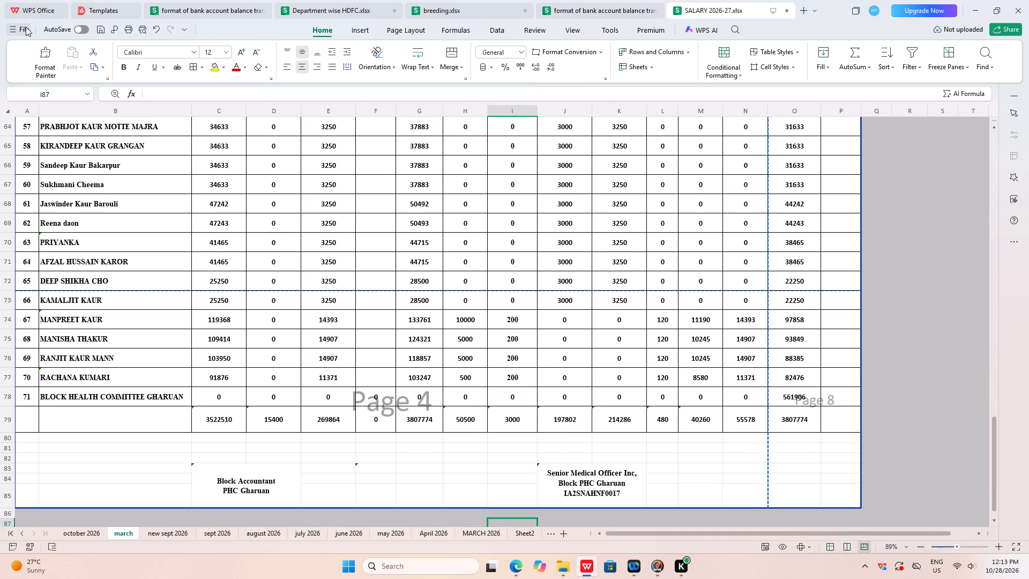
Set the march sheet's print scaling to 62% of normal size, then return to the worksheet to review its pages.
{"action": "left_click", "coordinate": [26, 28]}
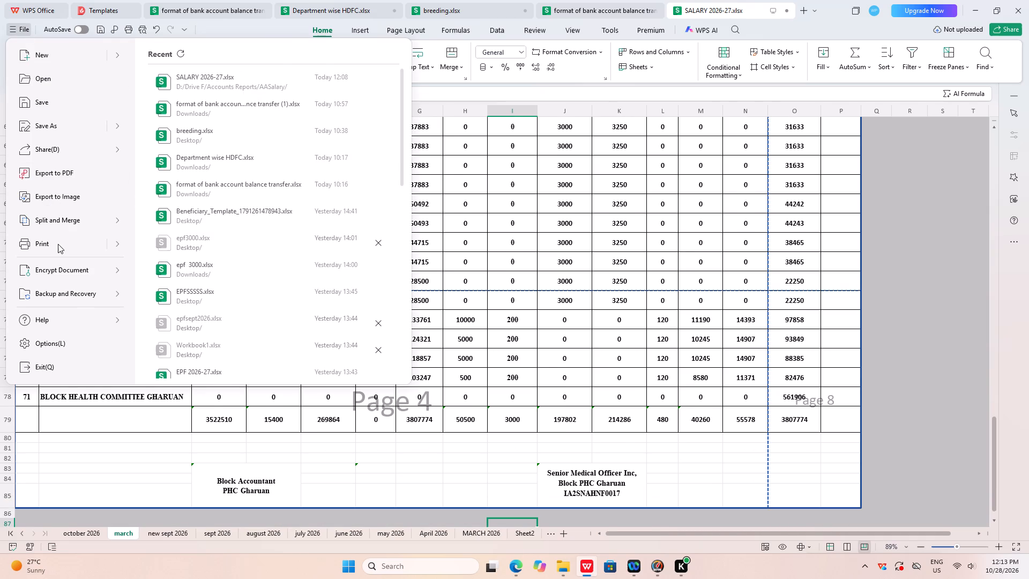
{"action": "left_click", "coordinate": [185, 300]}
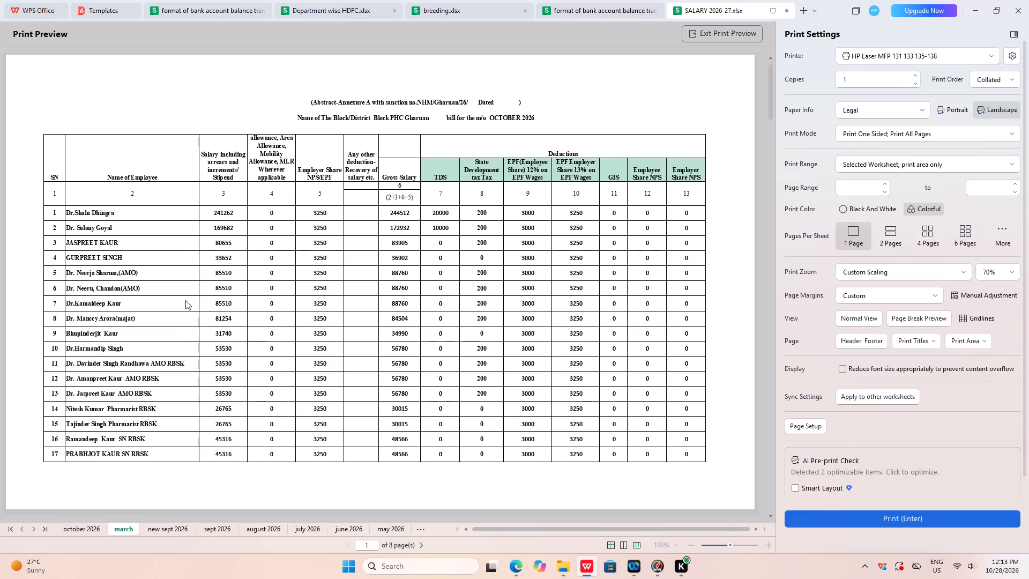
{"action": "left_click", "coordinate": [802, 425]}
{"action": "left_click", "coordinate": [492, 231]}
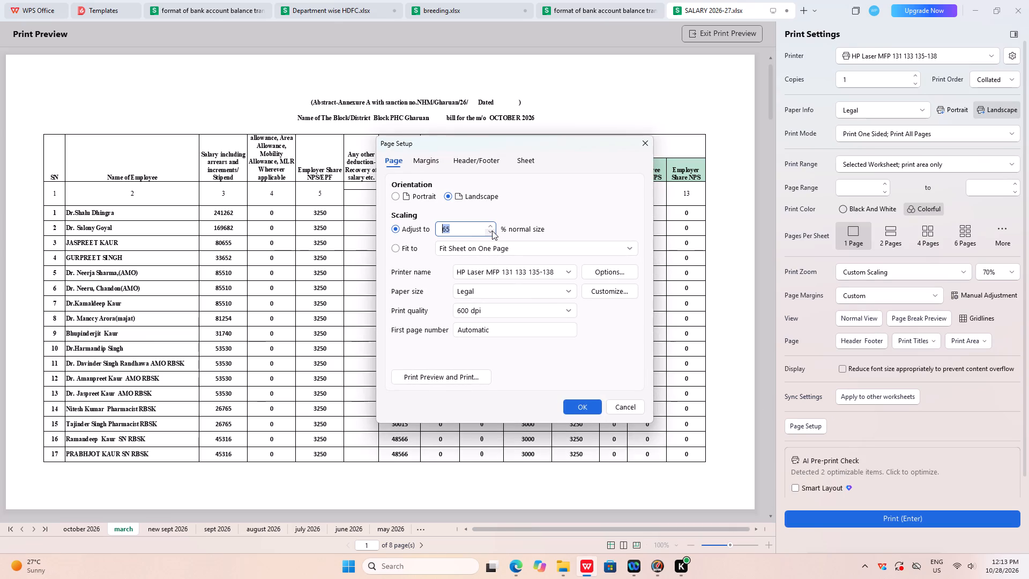
{"action": "left_click", "coordinate": [464, 229]}
{"action": "key", "text": "BackSpace"}
{"action": "key", "text": "2"}
{"action": "left_click", "coordinate": [587, 409]}
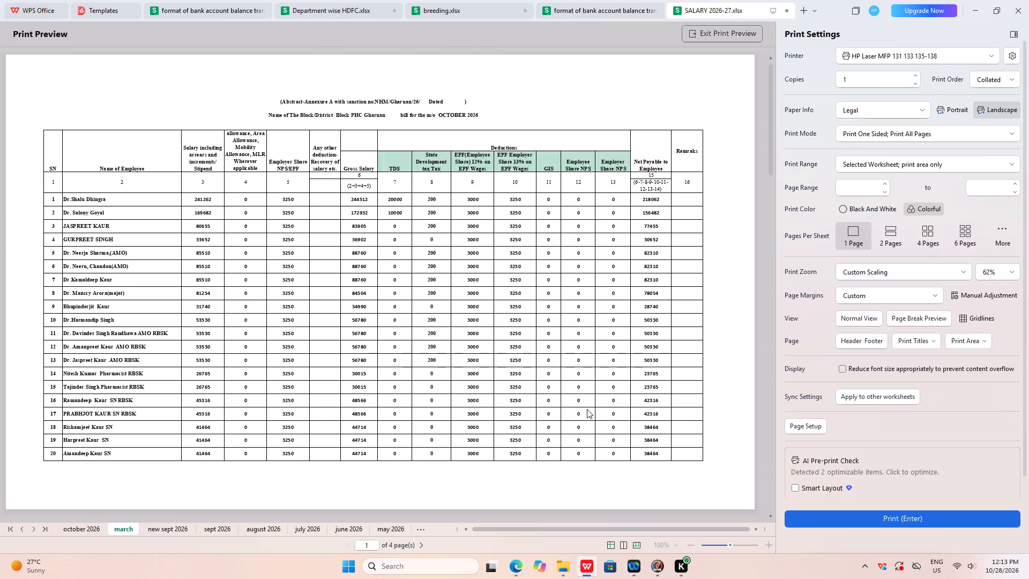
{"action": "key", "text": "Escape"}
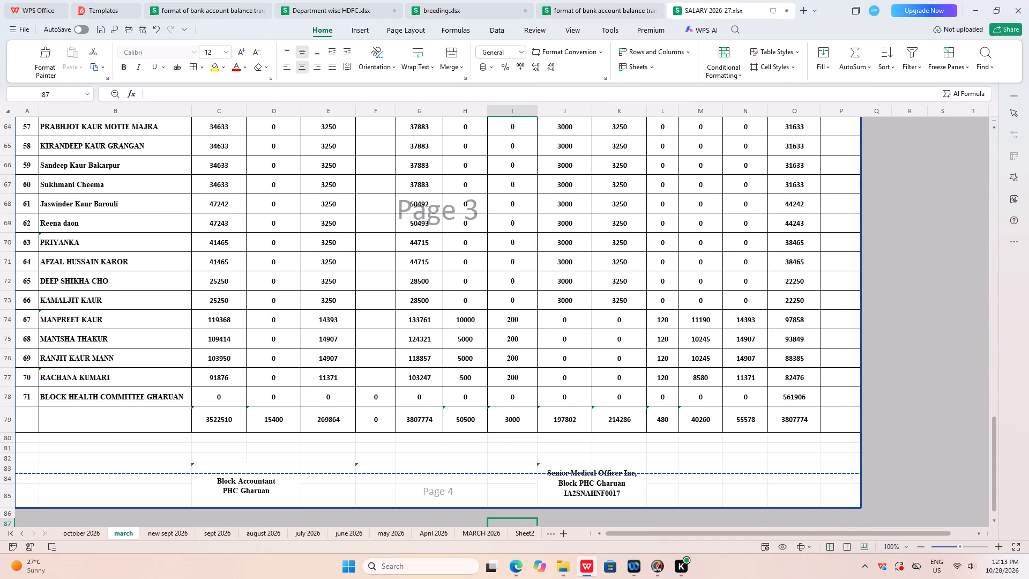
{"action": "scroll", "coordinate": [711, 424], "scroll_direction": "up", "scroll_amount": 20}
{"action": "scroll", "coordinate": [711, 424], "scroll_direction": "up", "scroll_amount": 6}
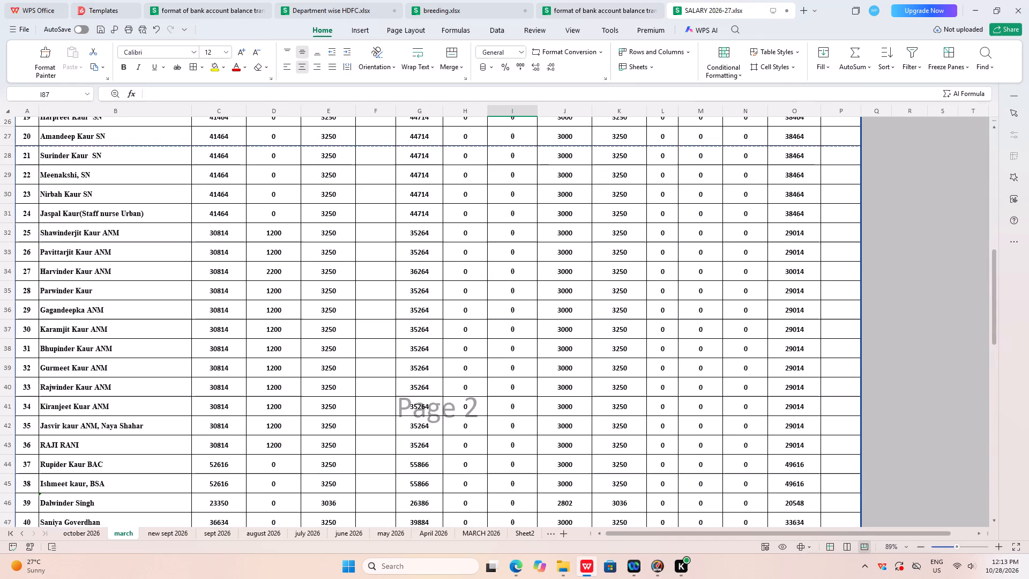
{"action": "scroll", "coordinate": [711, 424], "scroll_direction": "up", "scroll_amount": 16}
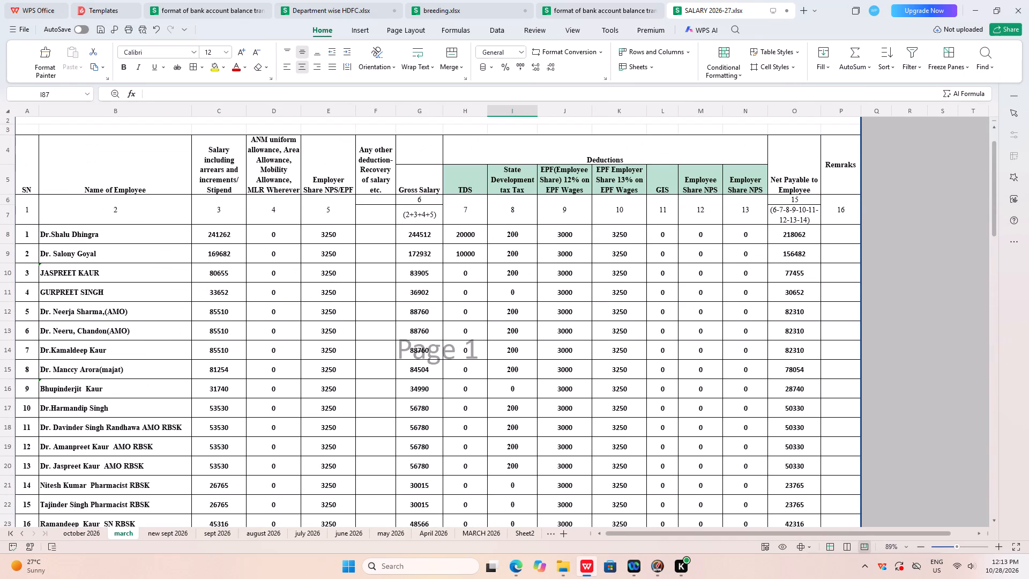
Check the march sheet's page breaks down to the signature block and look at its print preview.
{"action": "scroll", "coordinate": [711, 424], "scroll_direction": "down", "scroll_amount": 18}
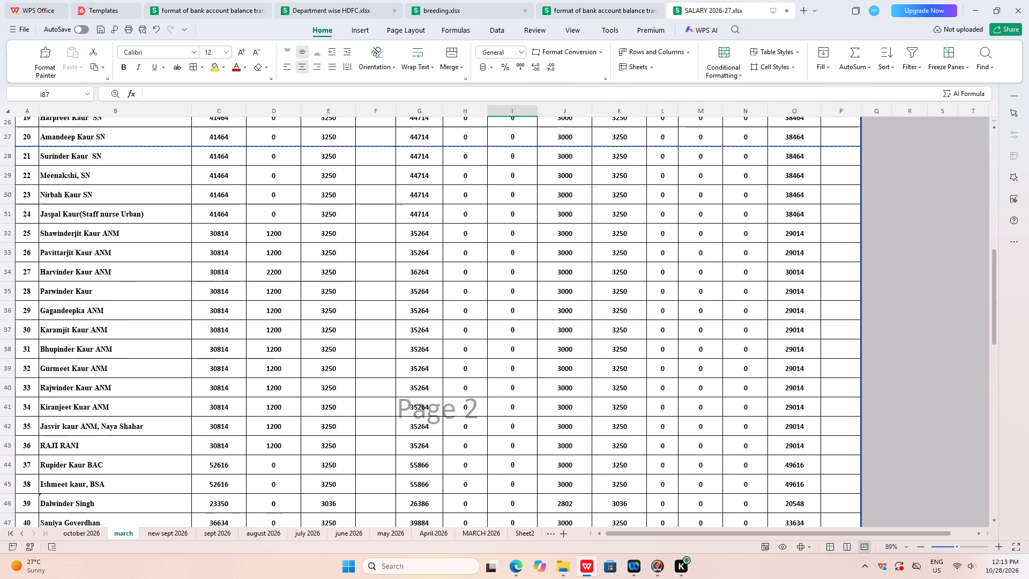
{"action": "scroll", "coordinate": [711, 424], "scroll_direction": "down", "scroll_amount": 20}
{"action": "scroll", "coordinate": [711, 424], "scroll_direction": "down", "scroll_amount": 6}
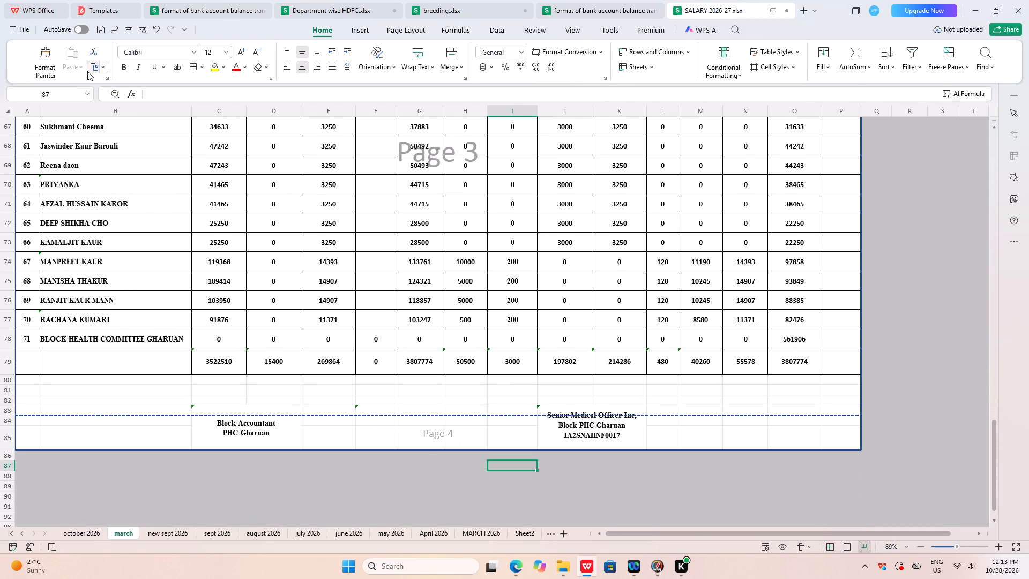
{"action": "left_click", "coordinate": [26, 33]}
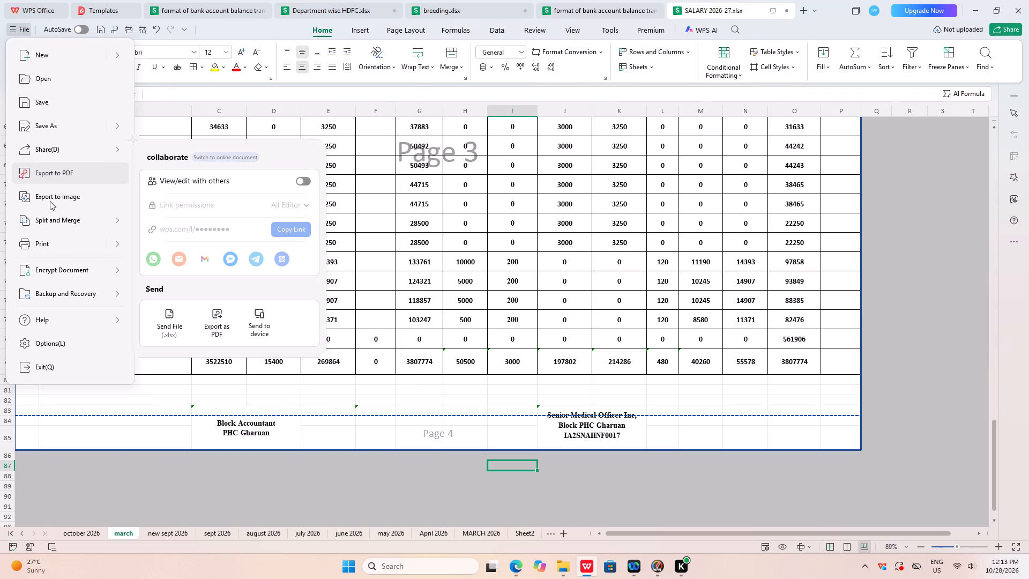
{"action": "left_click", "coordinate": [194, 294]}
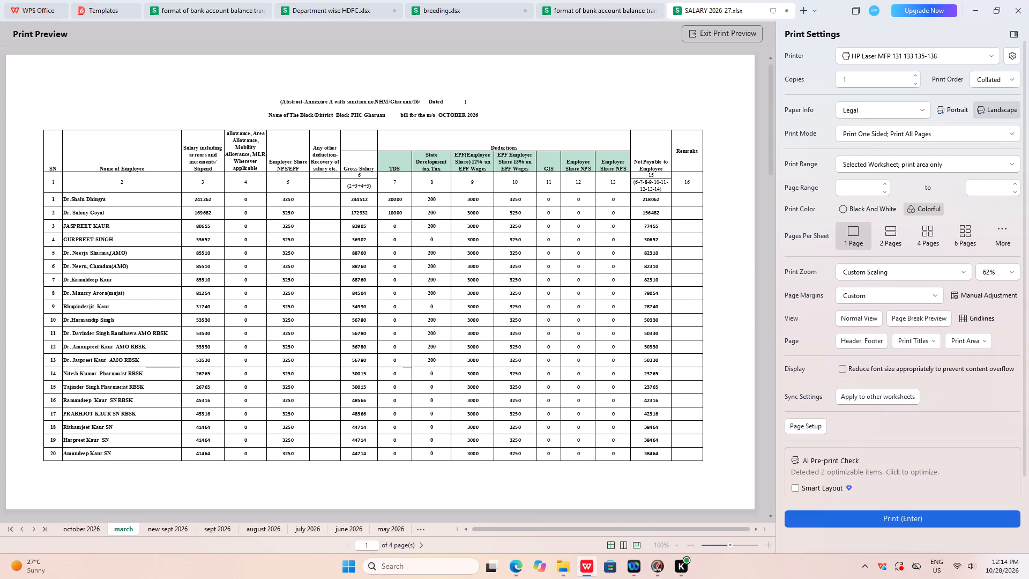
{"action": "key", "text": "Escape"}
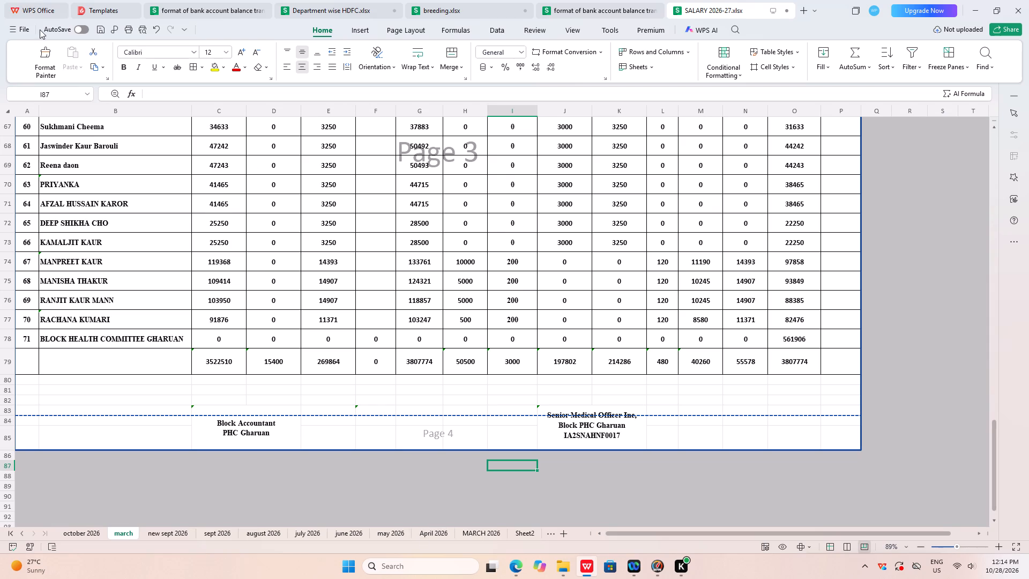
Set the march sheet's print scaling to 60% of normal size and return to the worksheet.
{"action": "left_click", "coordinate": [26, 31]}
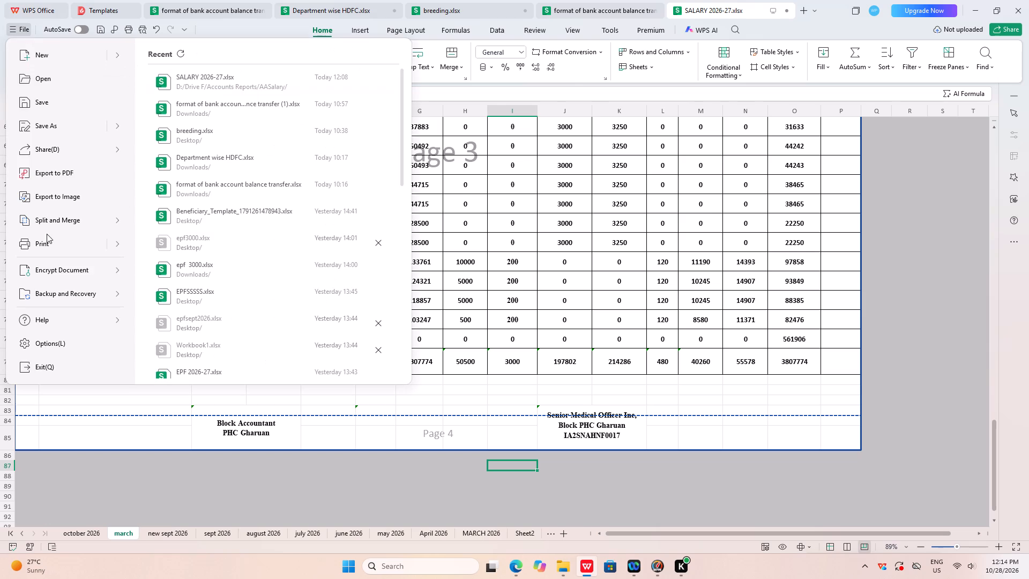
{"action": "left_click", "coordinate": [169, 295]}
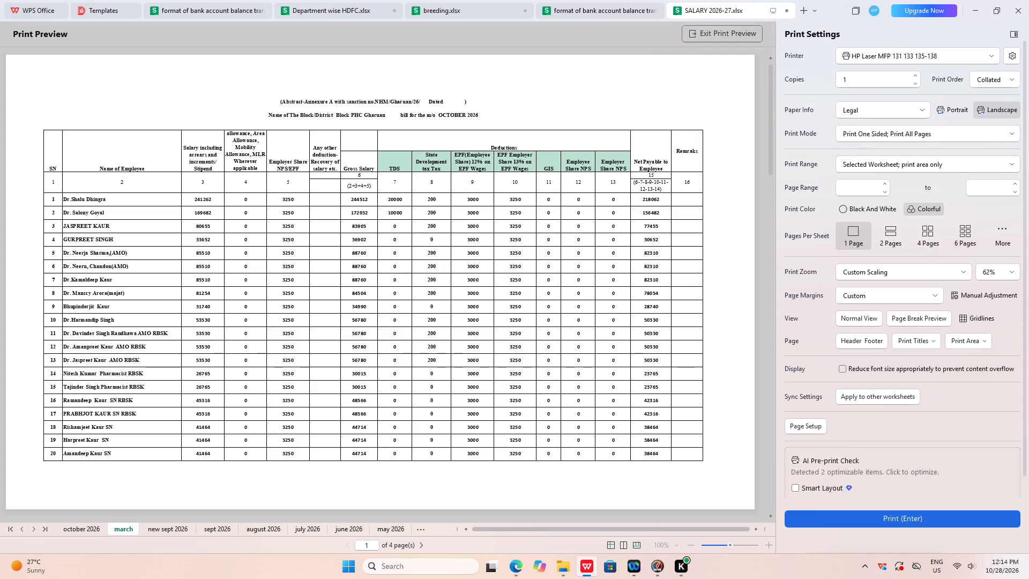
{"action": "left_click", "coordinate": [815, 428]}
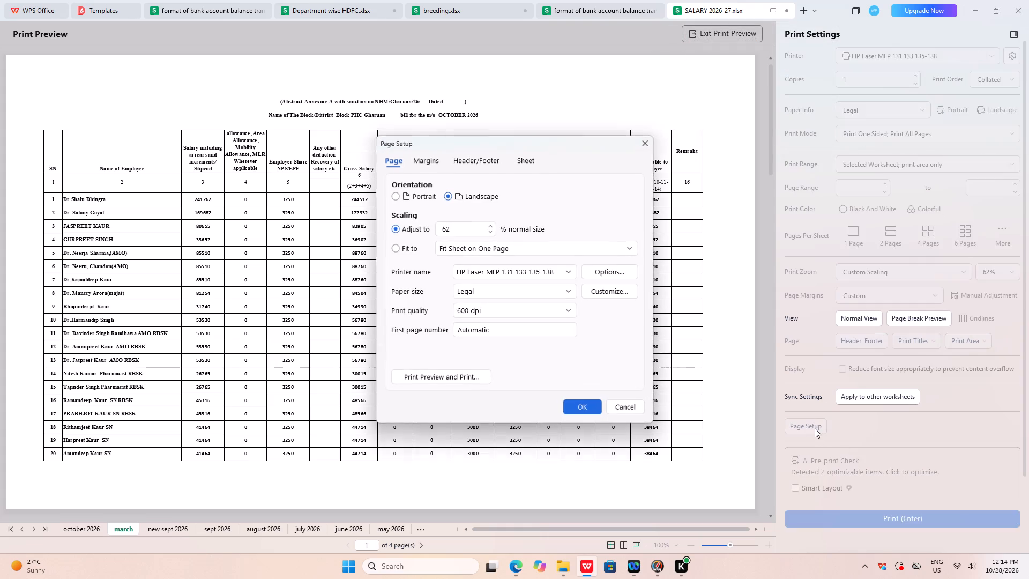
{"action": "left_click", "coordinate": [491, 233]}
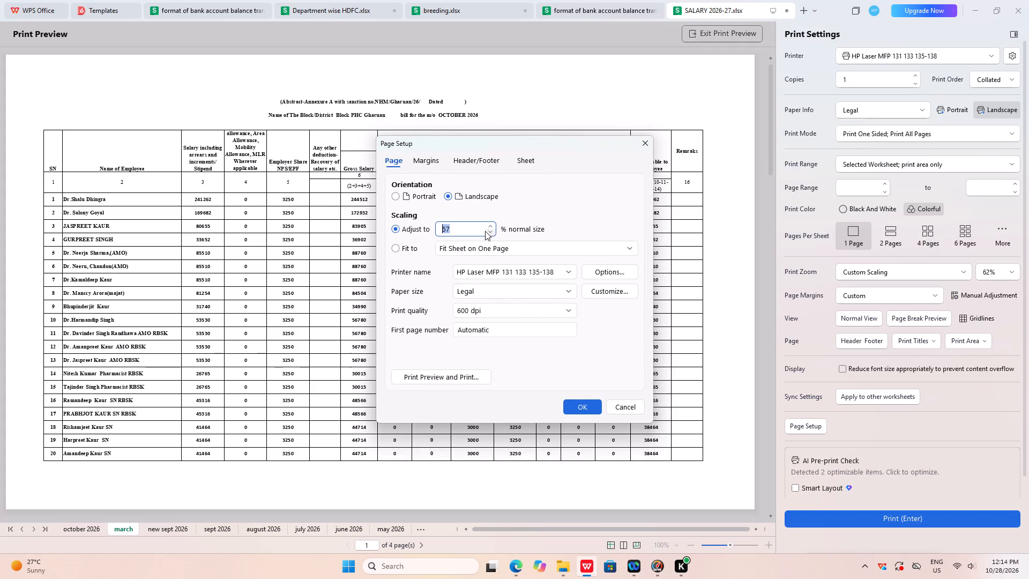
{"action": "left_click", "coordinate": [477, 229]}
{"action": "key", "text": "BackSpace"}
{"action": "key", "text": "BackSpace"}
{"action": "key", "text": "BackSpace"}
{"action": "type", "text": "60"}
{"action": "left_click", "coordinate": [573, 407]}
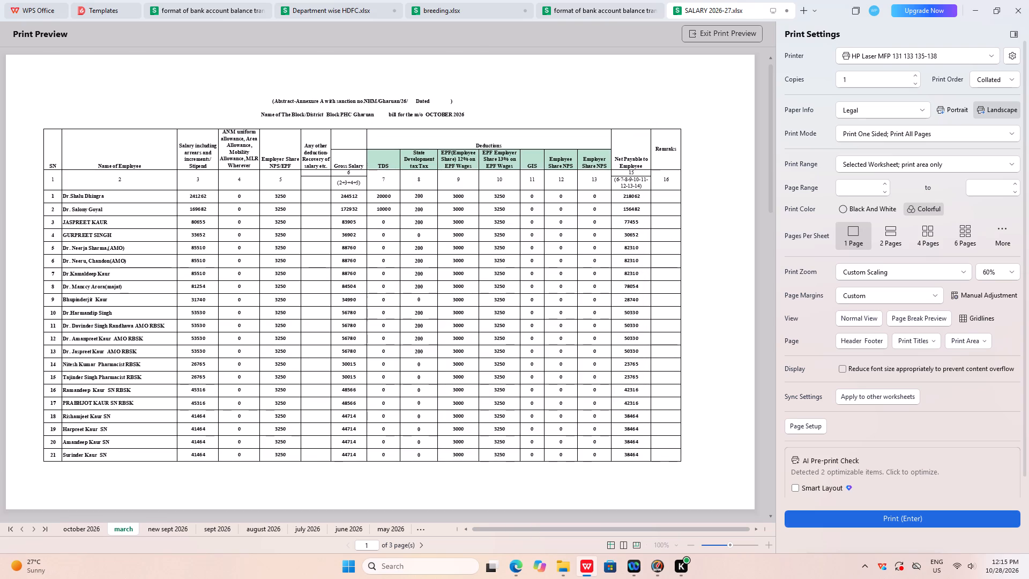
{"action": "key", "text": "Escape"}
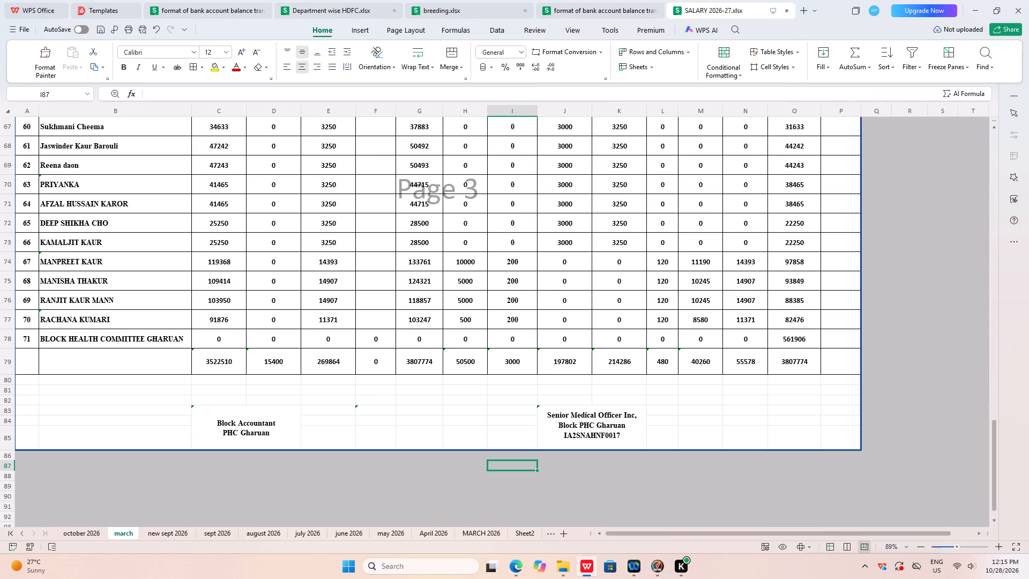
Check the march sheet's page divisions from the headings to the signature block, and print pages 1 to 3.
{"action": "left_click_drag", "start_coordinate": [992, 463], "coordinate": [993, 342]}
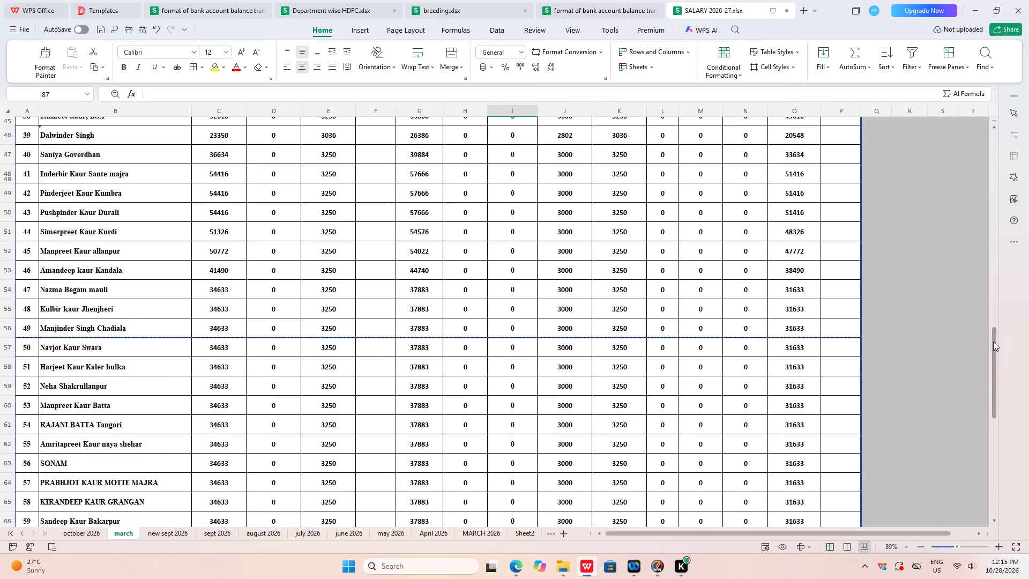
{"action": "left_click_drag", "start_coordinate": [993, 342], "coordinate": [970, 154]}
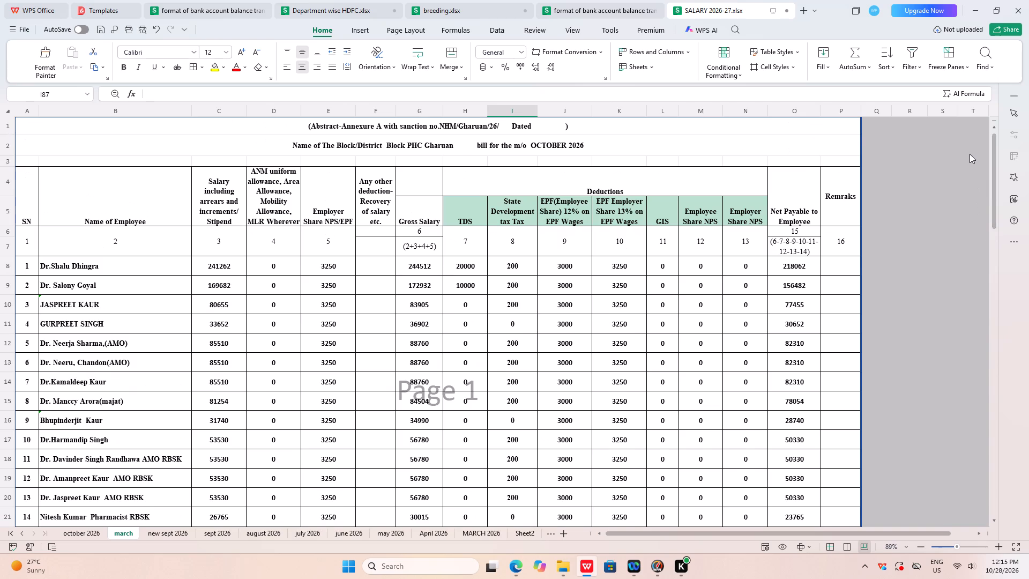
{"action": "scroll", "coordinate": [458, 432], "scroll_direction": "down", "scroll_amount": 20}
{"action": "scroll", "coordinate": [458, 432], "scroll_direction": "down", "scroll_amount": 1}
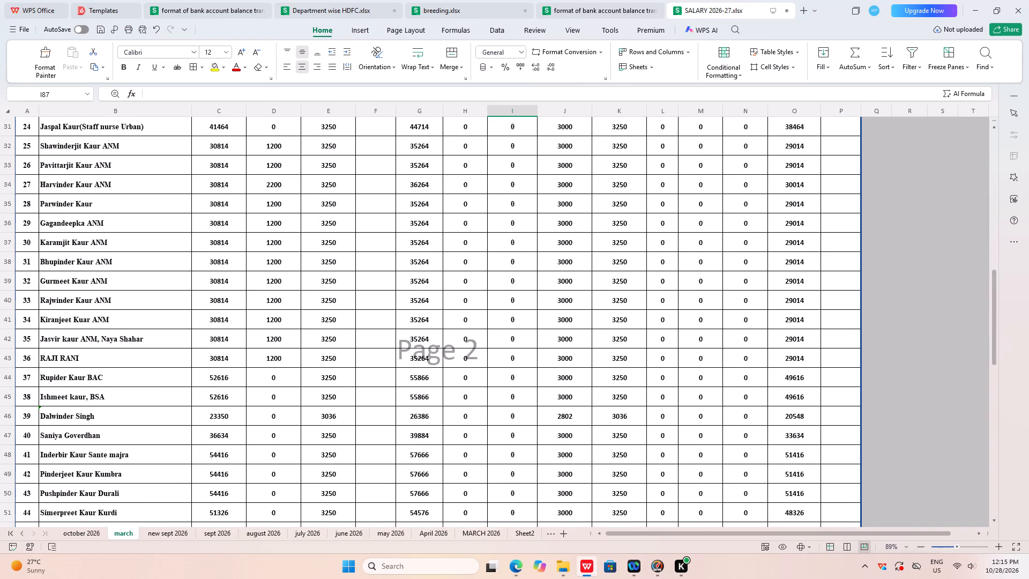
{"action": "scroll", "coordinate": [507, 433], "scroll_direction": "down", "scroll_amount": 4}
{"action": "scroll", "coordinate": [507, 433], "scroll_direction": "down", "scroll_amount": 17}
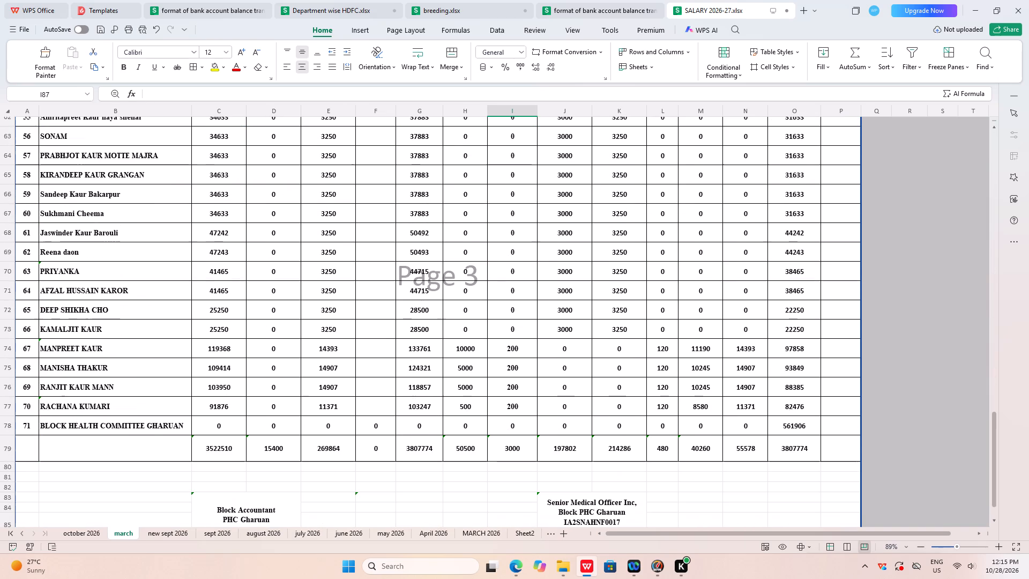
{"action": "scroll", "coordinate": [508, 435], "scroll_direction": "down", "scroll_amount": 3}
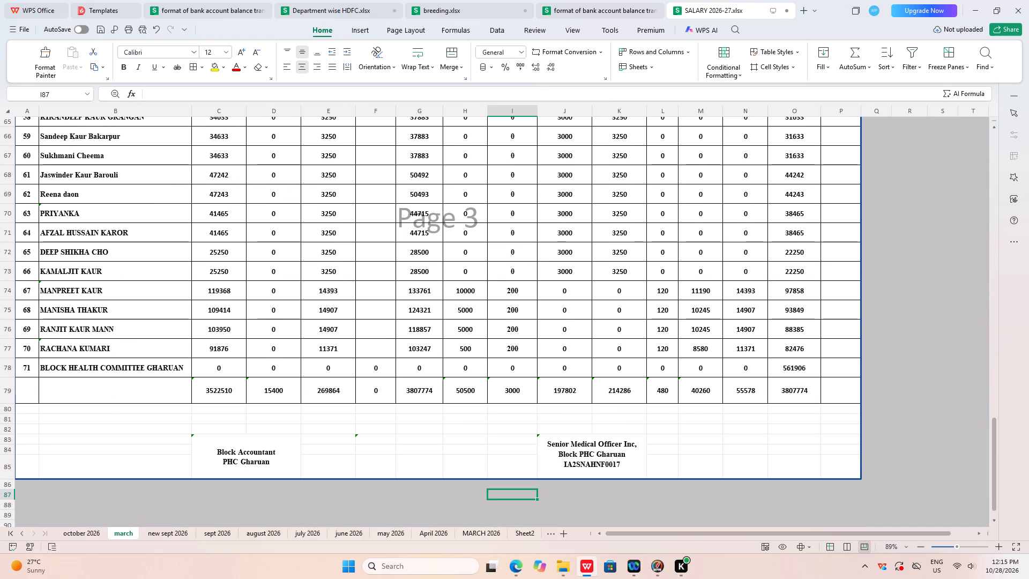
{"action": "key", "text": "ctrl+p"}
{"action": "left_click", "coordinate": [369, 289]}
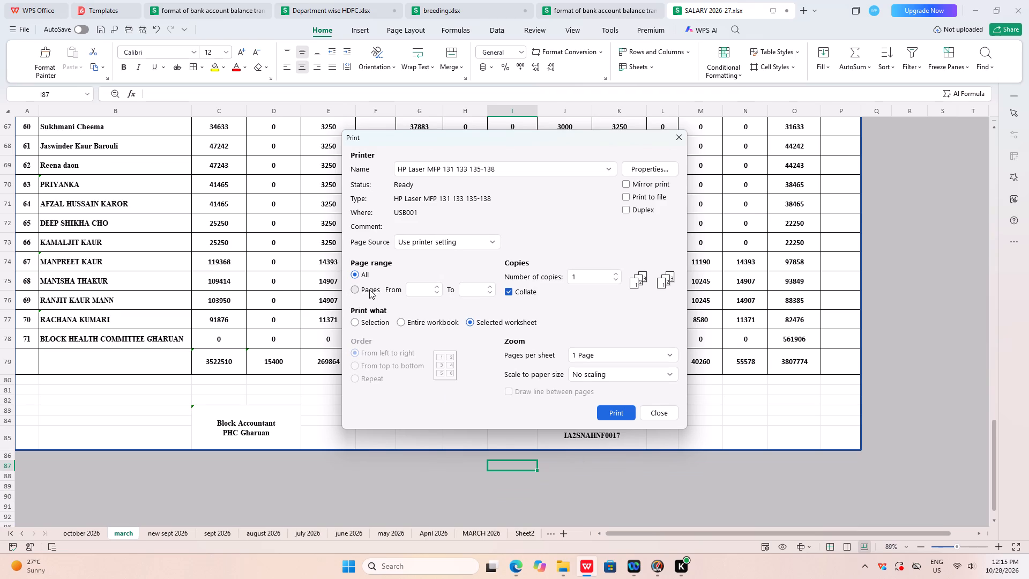
{"action": "key", "text": "1"}
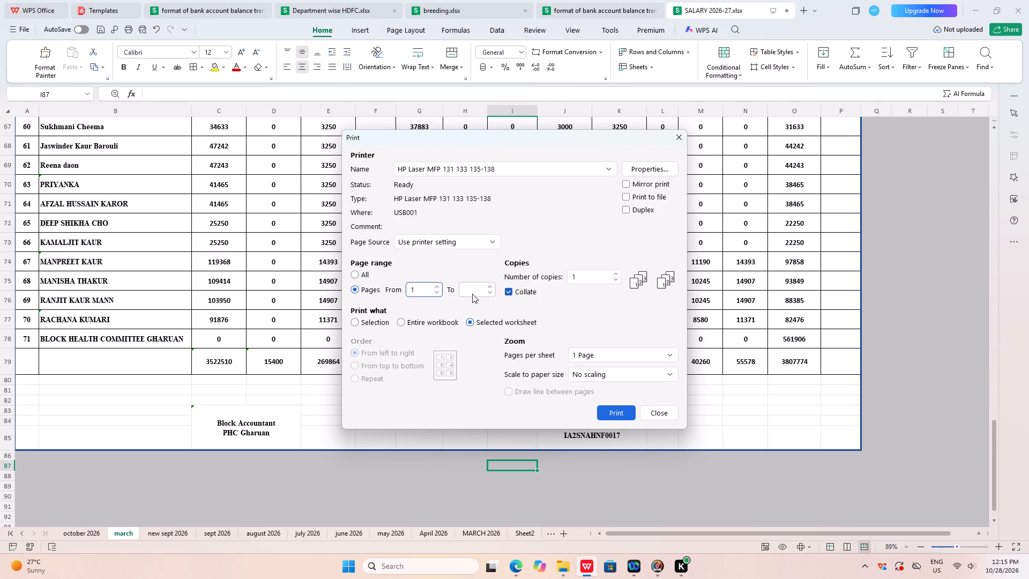
{"action": "left_click", "coordinate": [473, 293]}
{"action": "key", "text": "3"}
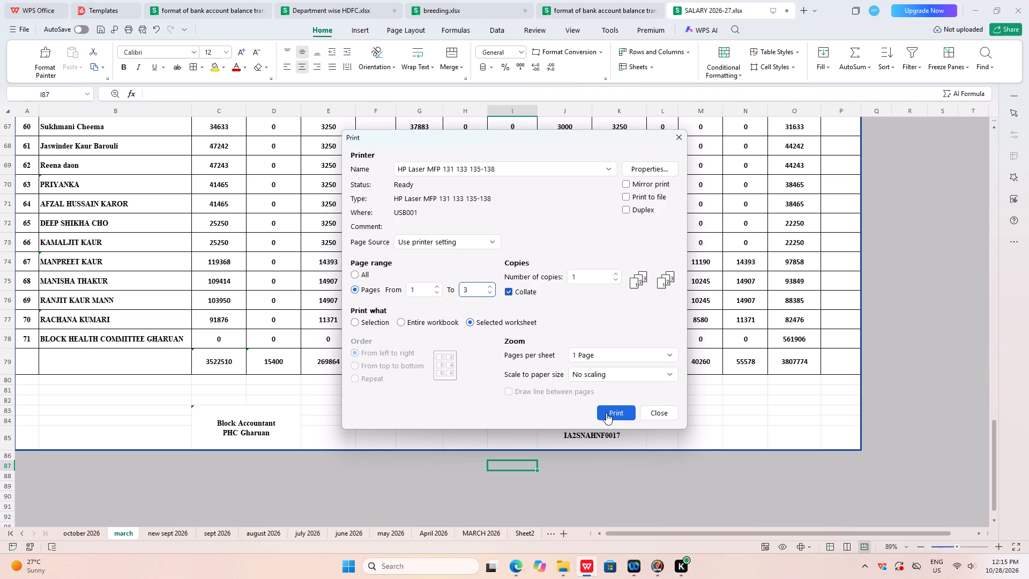
{"action": "left_click", "coordinate": [606, 413]}
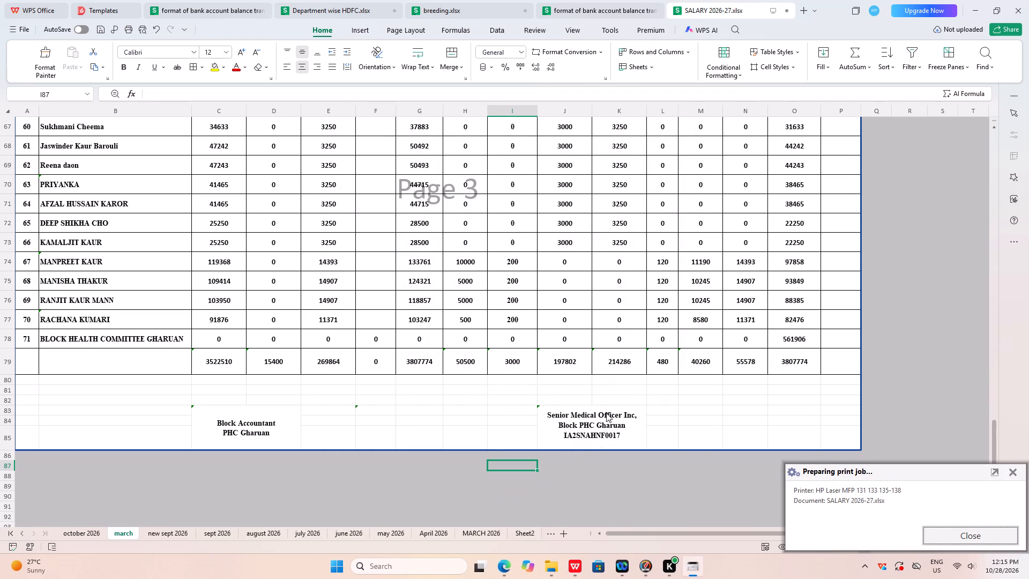
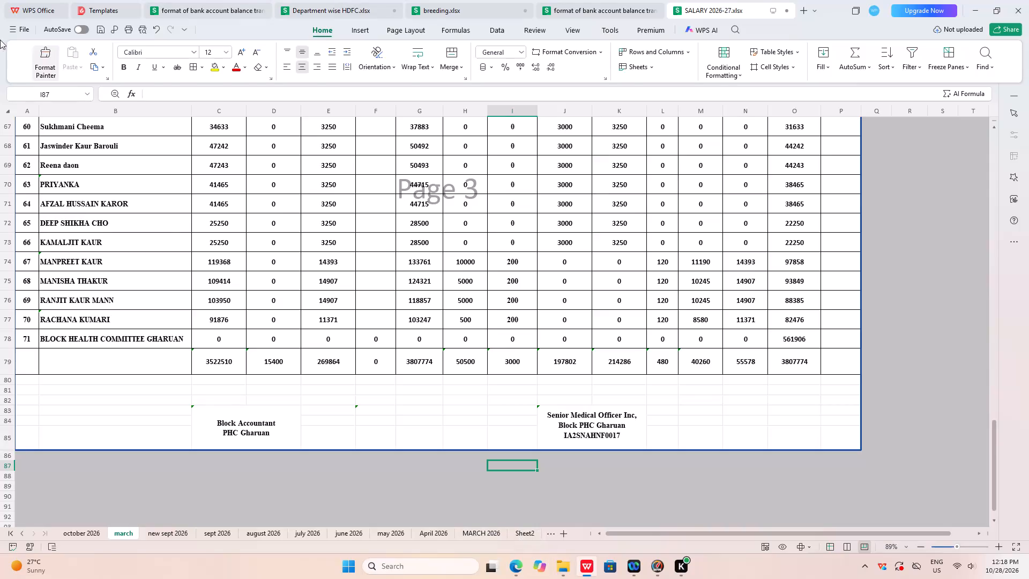
Save the SALARY 2026-27 workbook and minimise its window to return to the AASalary folder.
{"action": "left_click", "coordinate": [22, 33]}
{"action": "left_click", "coordinate": [34, 101]}
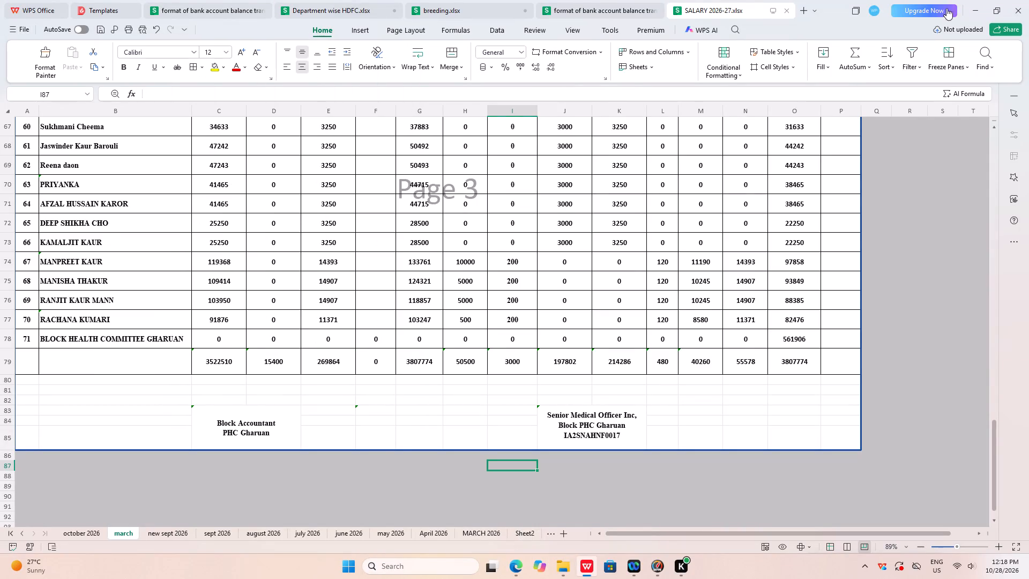
{"action": "left_click", "coordinate": [973, 12]}
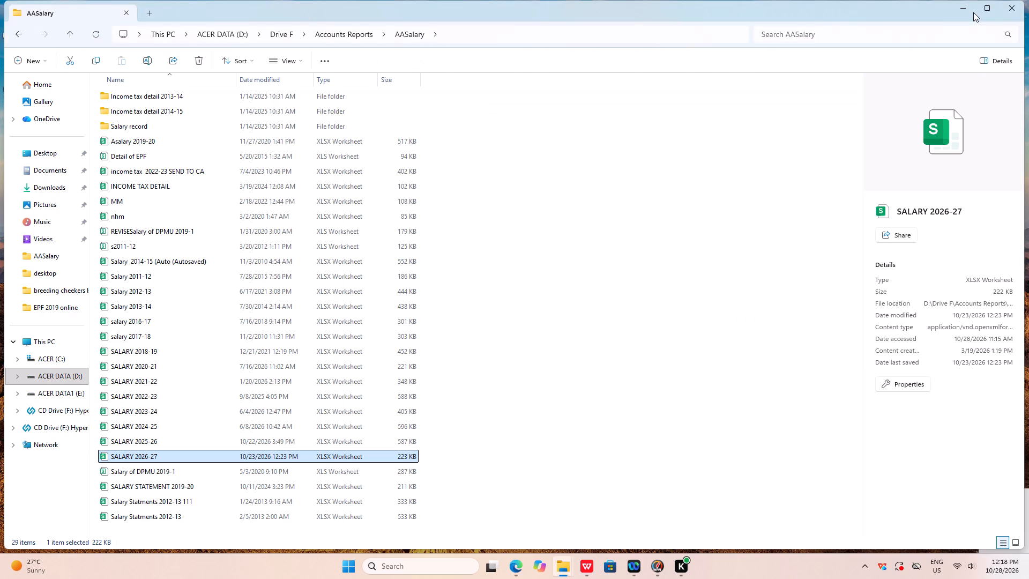